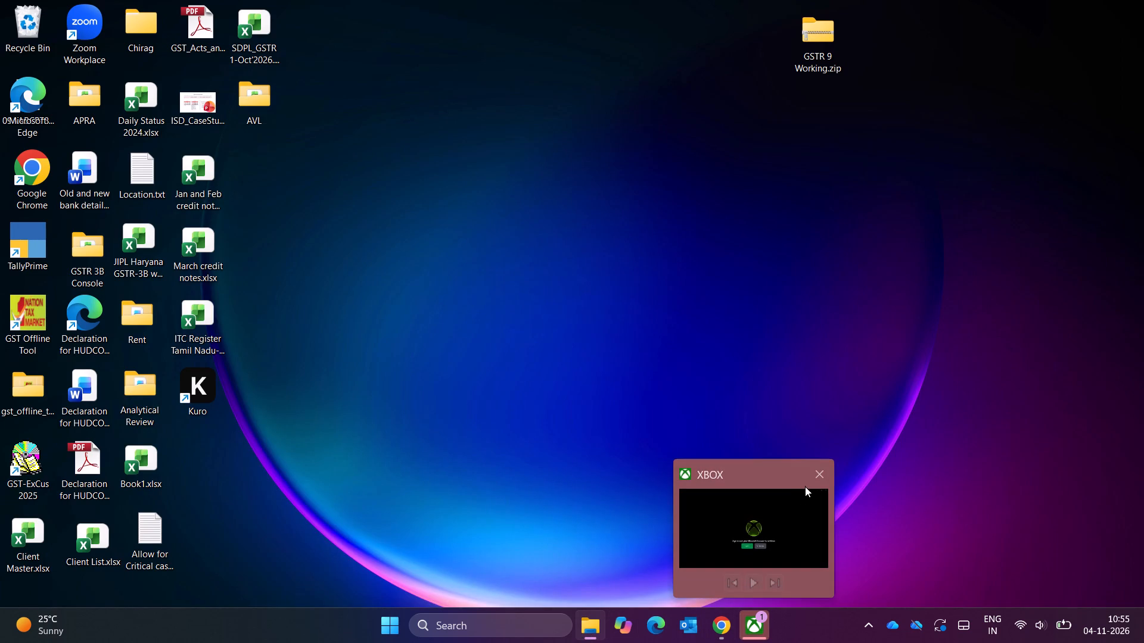
Close the open Xbox window.
{"action": "left_click", "coordinate": [816, 473]}
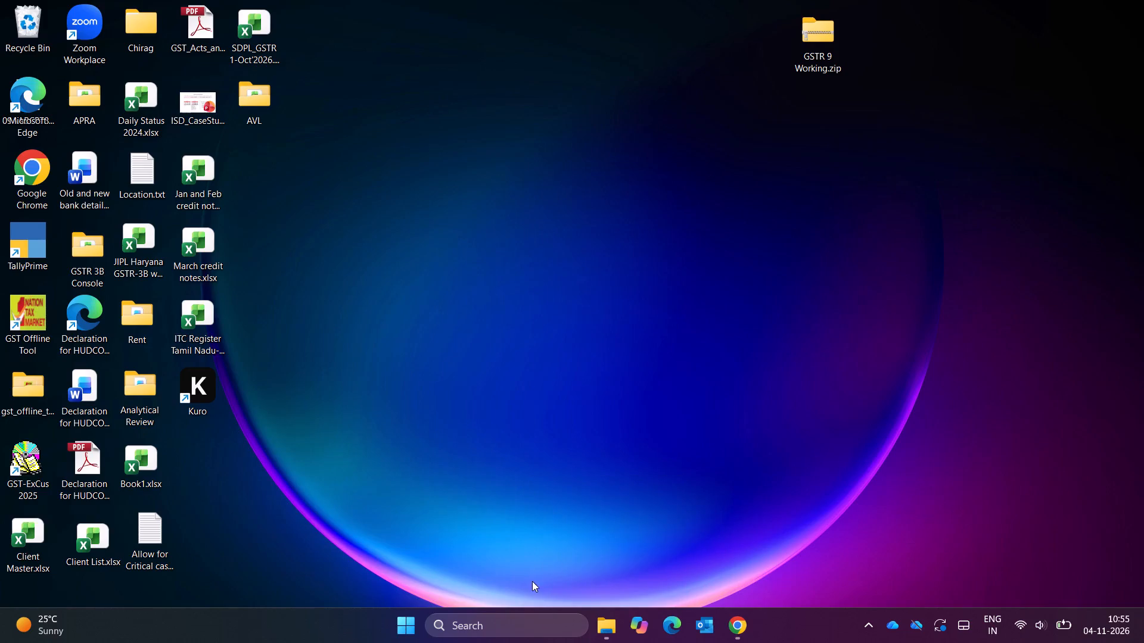
Open File Explorer and go to This PC to view the available drives and devices.
{"action": "left_click", "coordinate": [590, 635]}
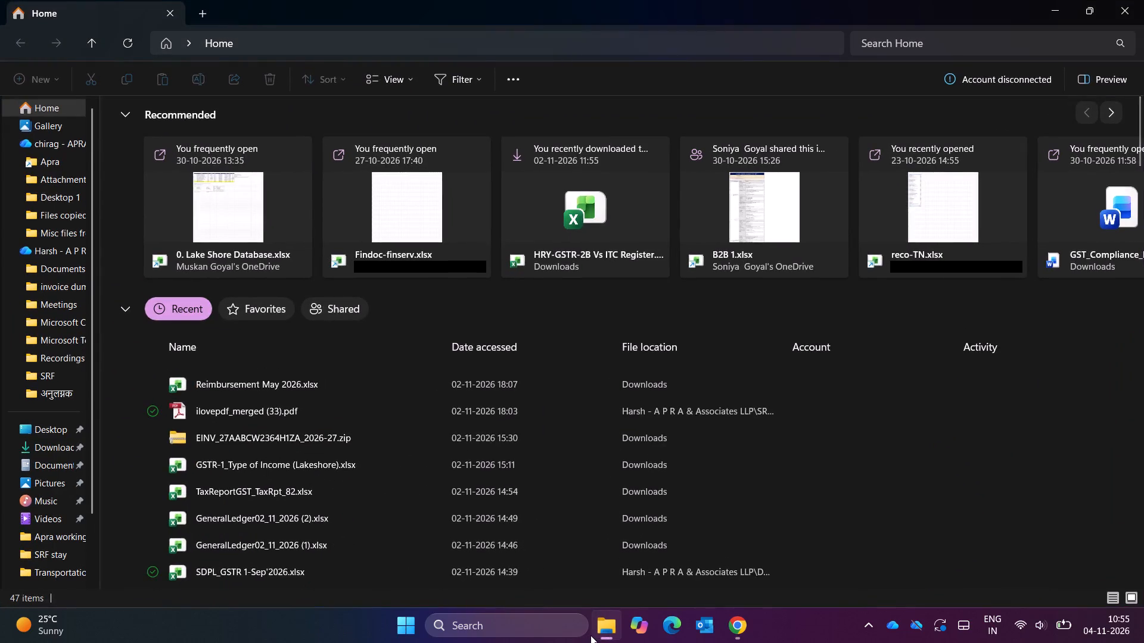
{"action": "right_click", "coordinate": [57, 567]}
{"action": "right_click", "coordinate": [57, 567]}
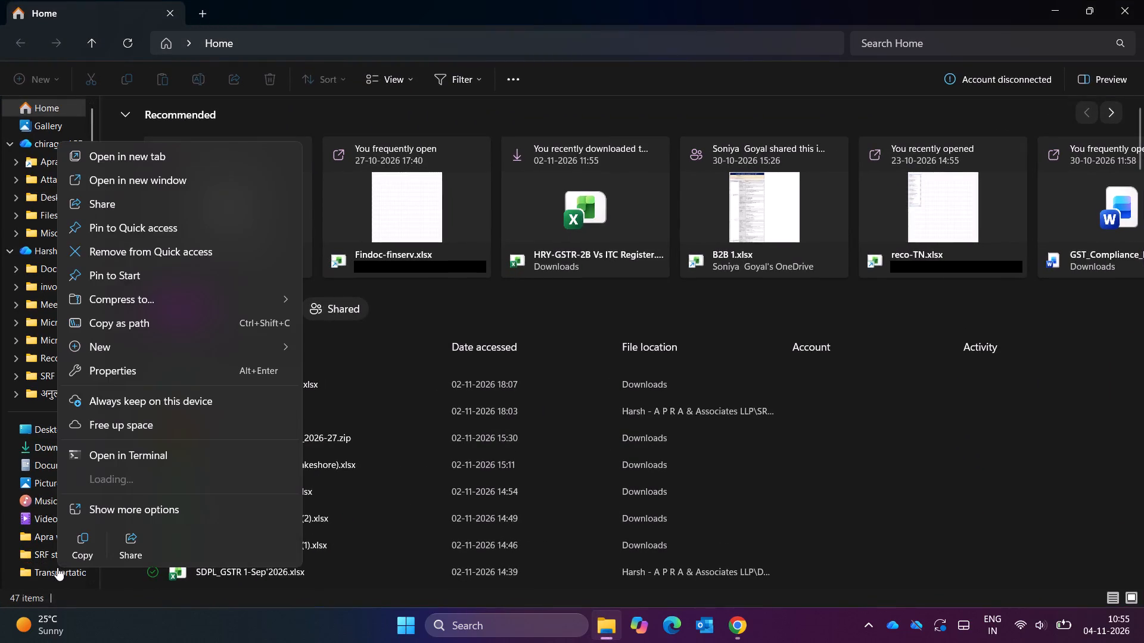
{"action": "left_click", "coordinate": [103, 0]}
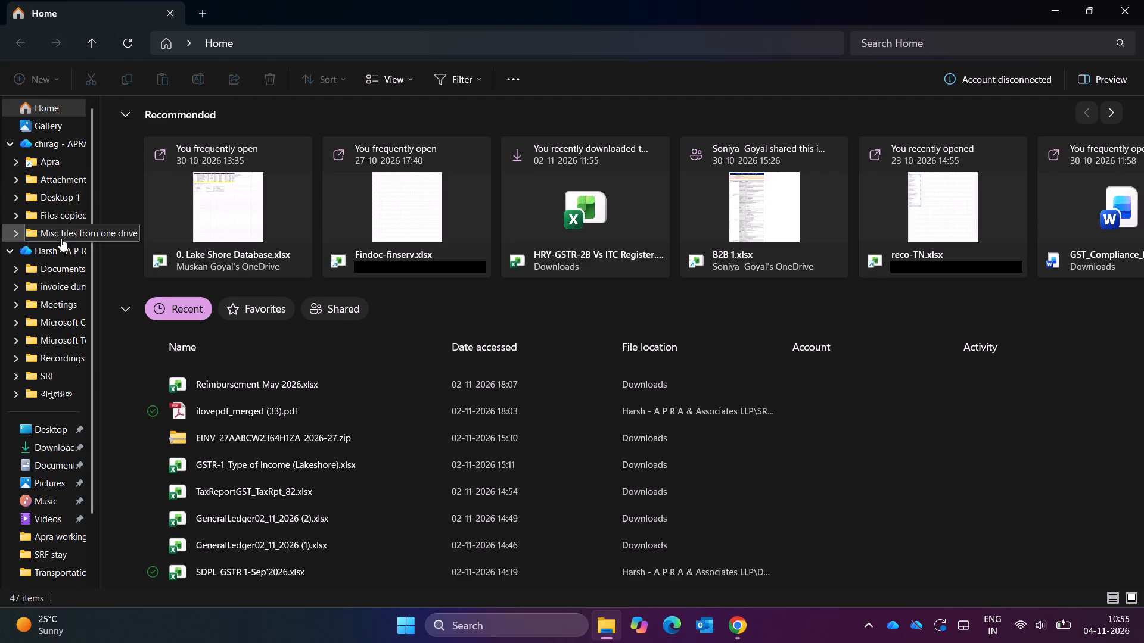
{"action": "scroll", "coordinate": [61, 238], "scroll_direction": "down", "scroll_amount": 1}
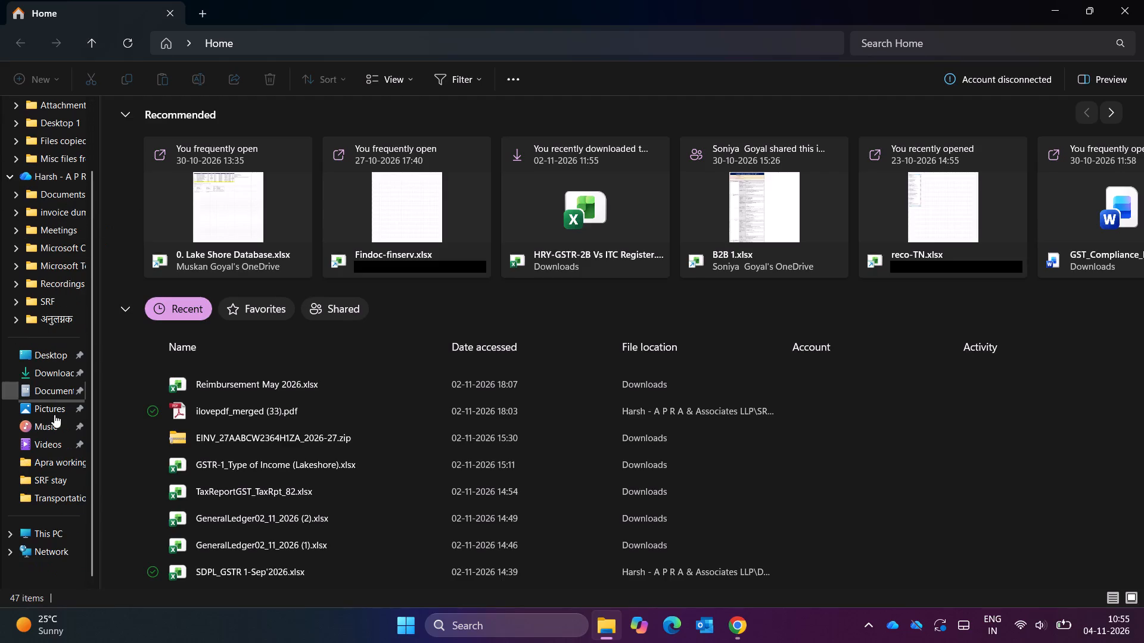
{"action": "left_click", "coordinate": [51, 538]}
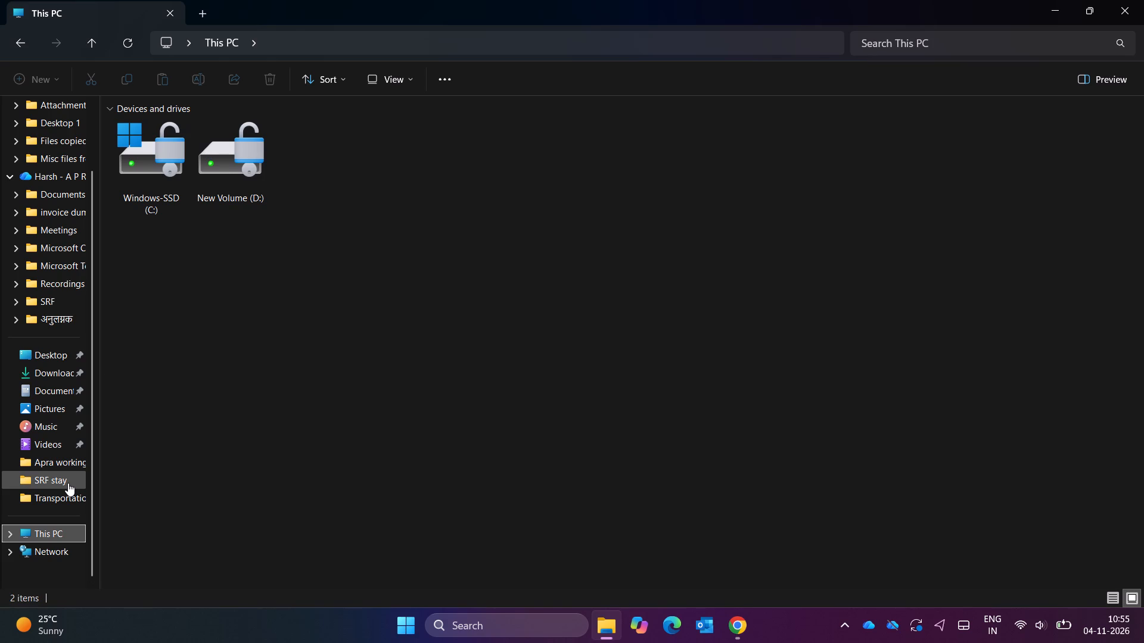
{"action": "left_click", "coordinate": [52, 554]}
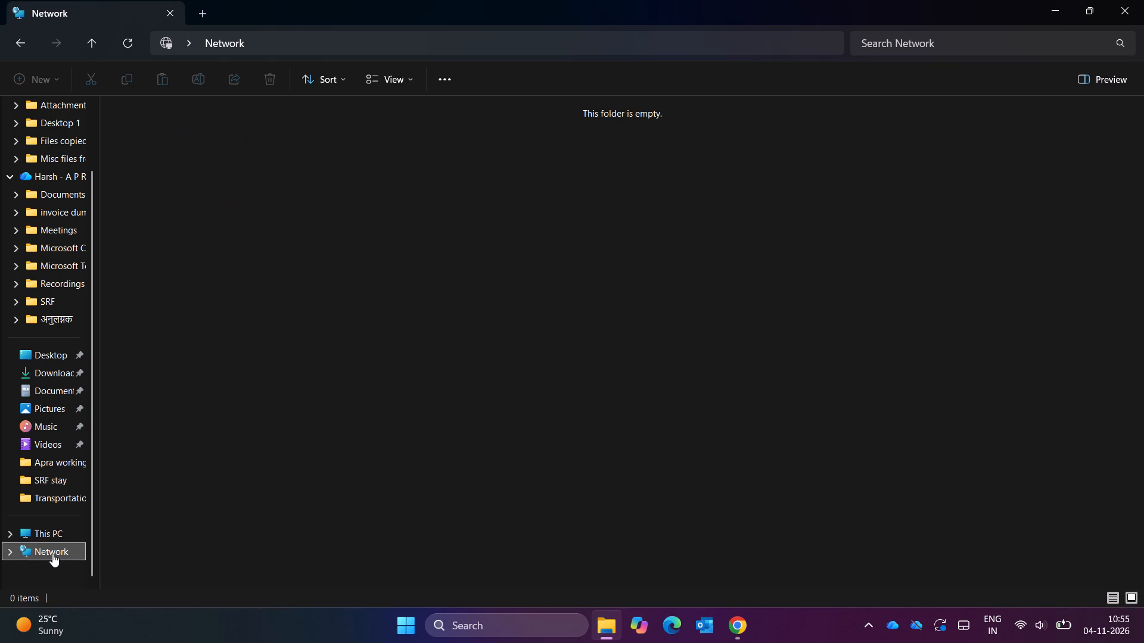
{"action": "left_click", "coordinate": [58, 547]}
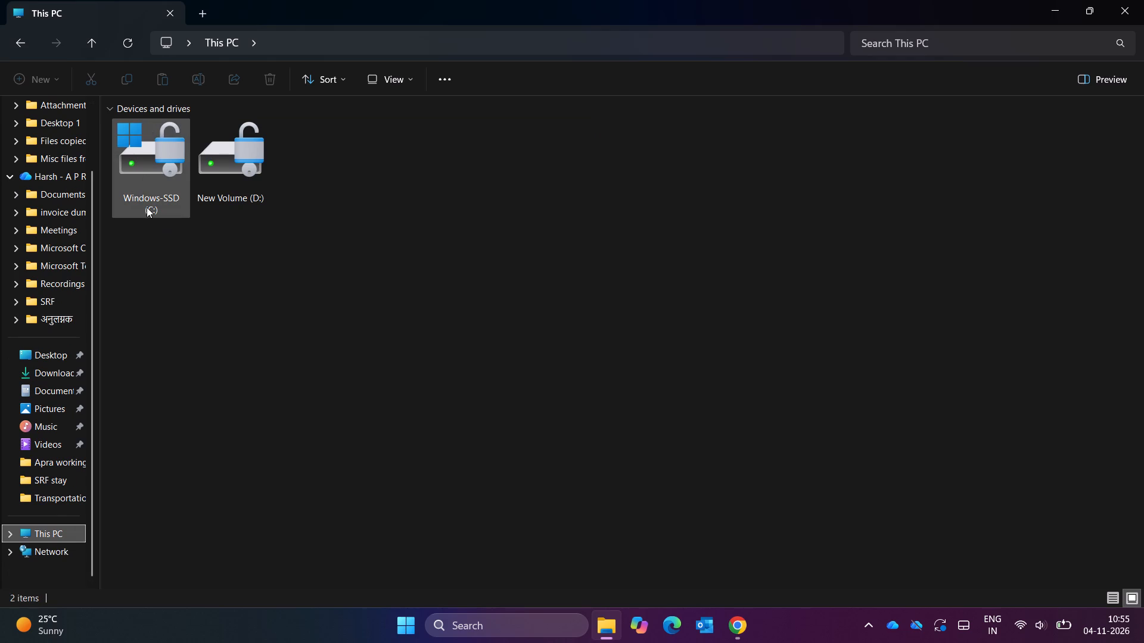
Refresh This PC repeatedly and check the Network location to look for the connected phone, TECNO POVA Curve 5G.
{"action": "triple_click", "coordinate": [135, 44]}
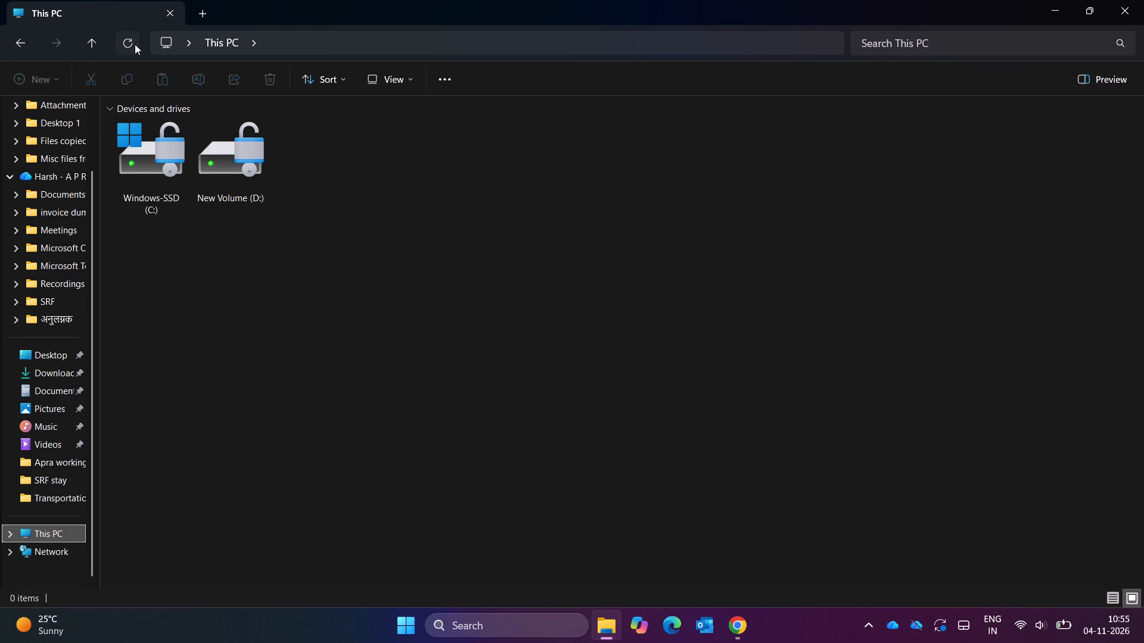
{"action": "triple_click", "coordinate": [135, 44]}
{"action": "double_click", "coordinate": [135, 44]}
{"action": "double_click", "coordinate": [212, 373]}
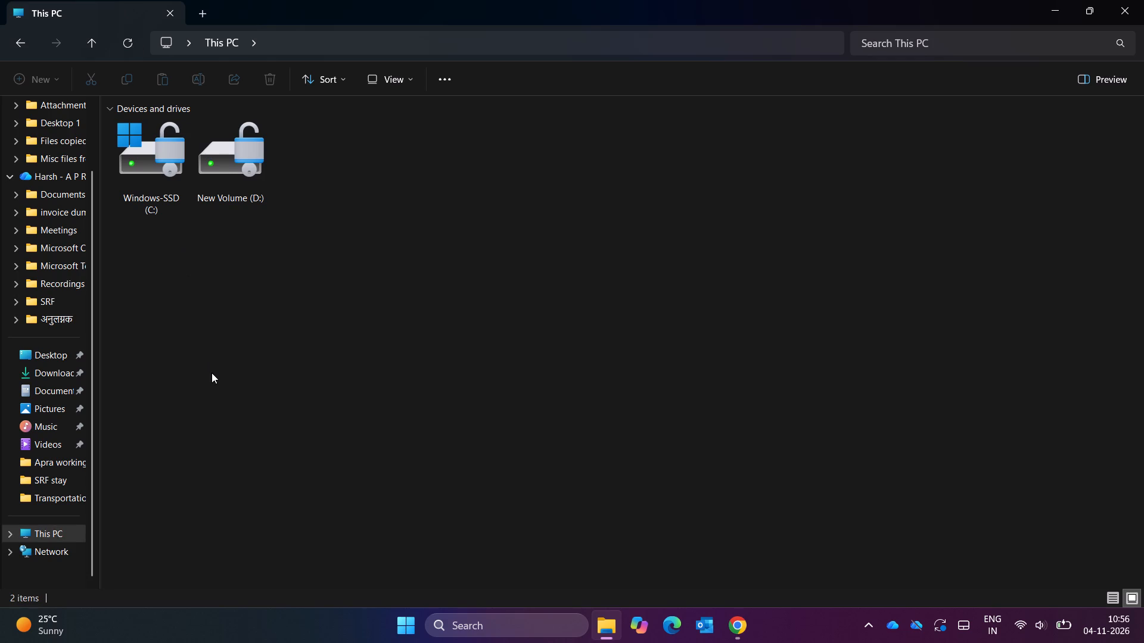
{"action": "triple_click", "coordinate": [136, 48]}
{"action": "left_click", "coordinate": [136, 48]}
{"action": "left_click", "coordinate": [66, 548]}
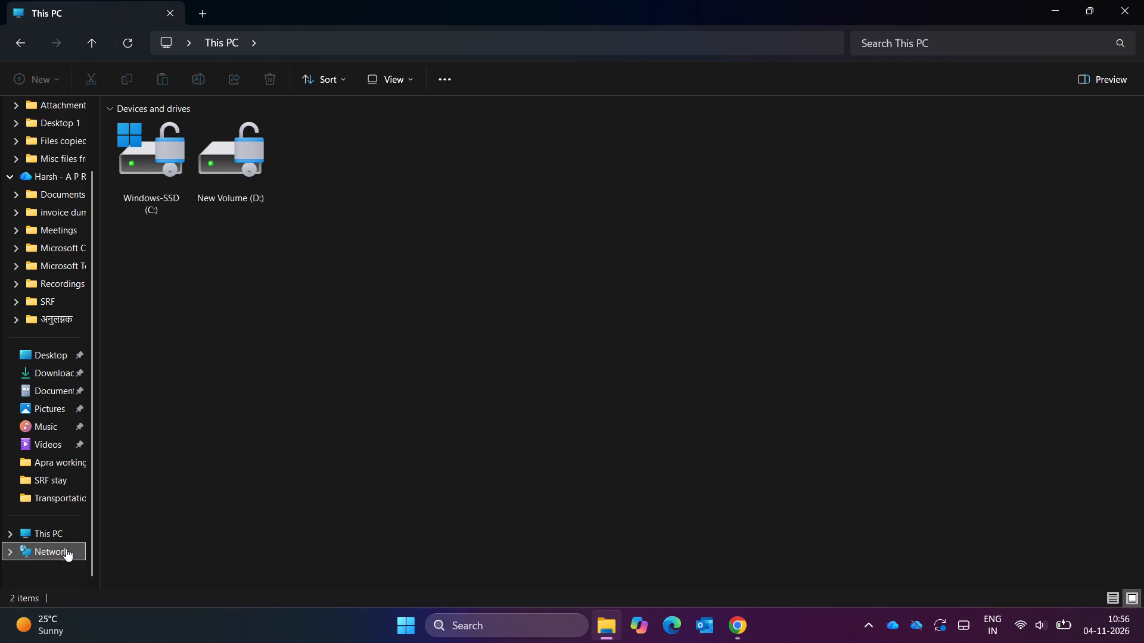
{"action": "left_click", "coordinate": [60, 536]}
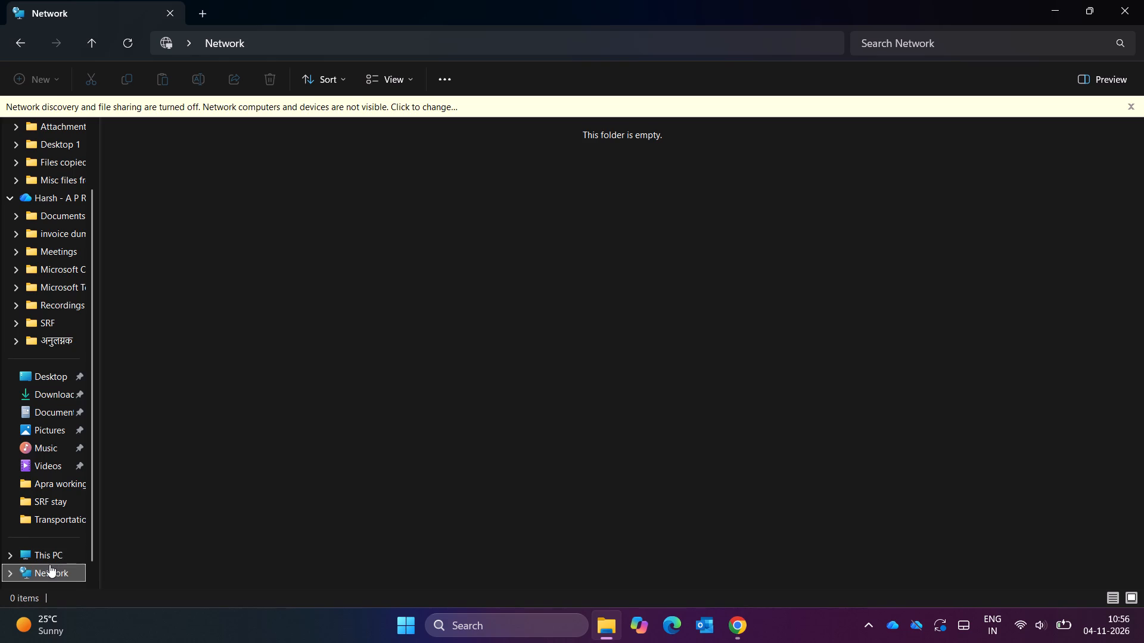
{"action": "double_click", "coordinate": [50, 555]}
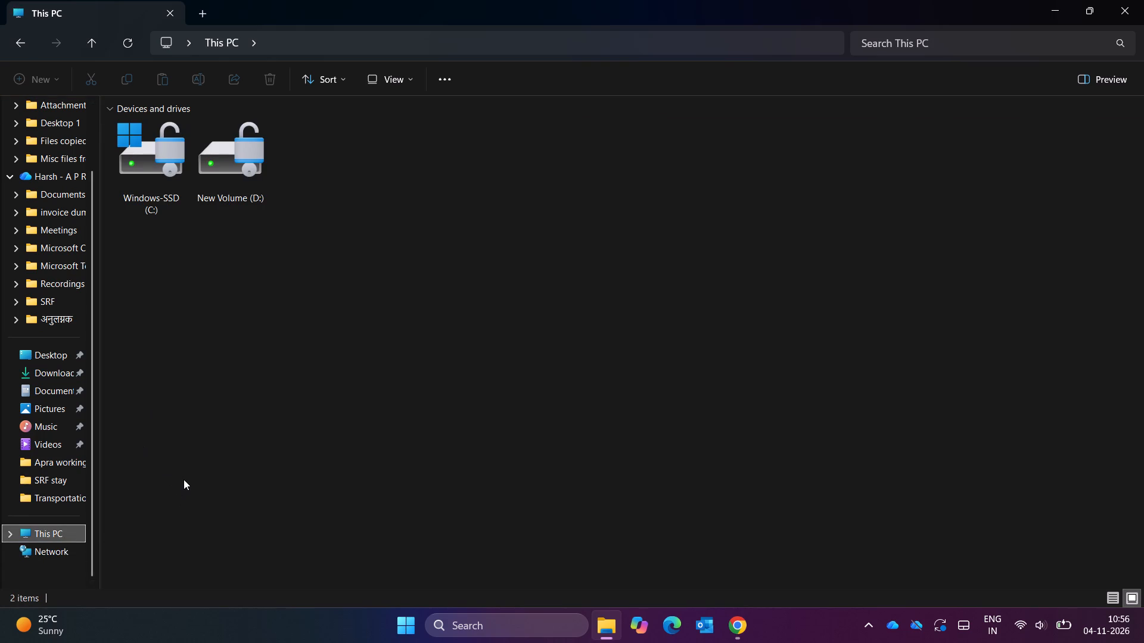
{"action": "triple_click", "coordinate": [184, 479]}
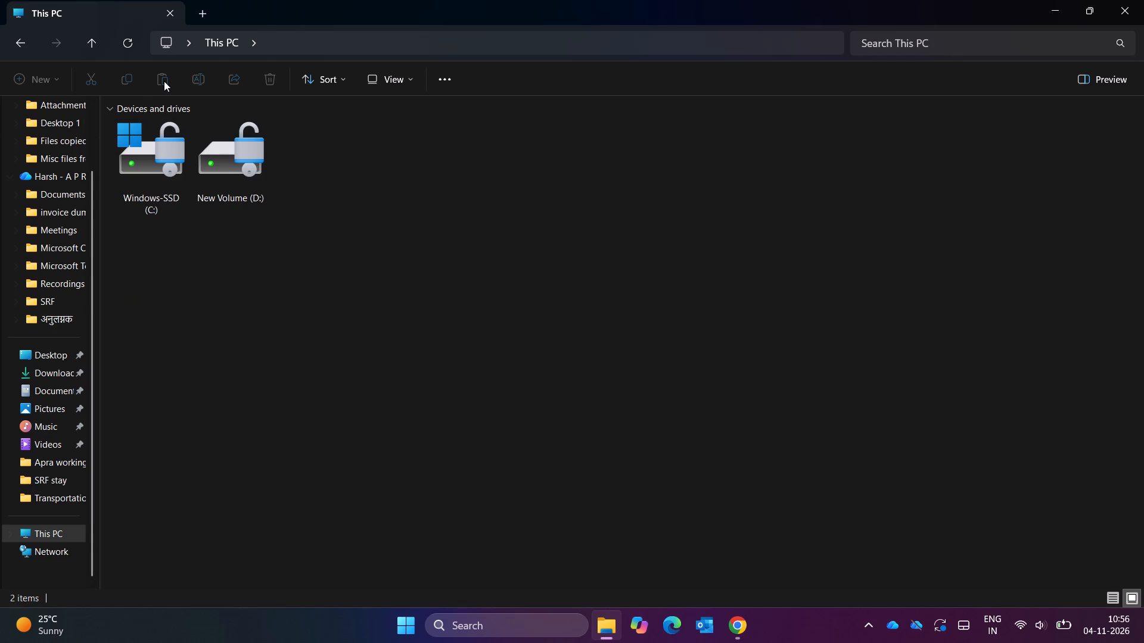
{"action": "triple_click", "coordinate": [128, 33]}
{"action": "triple_click", "coordinate": [128, 33]}
{"action": "triple_click", "coordinate": [130, 48]}
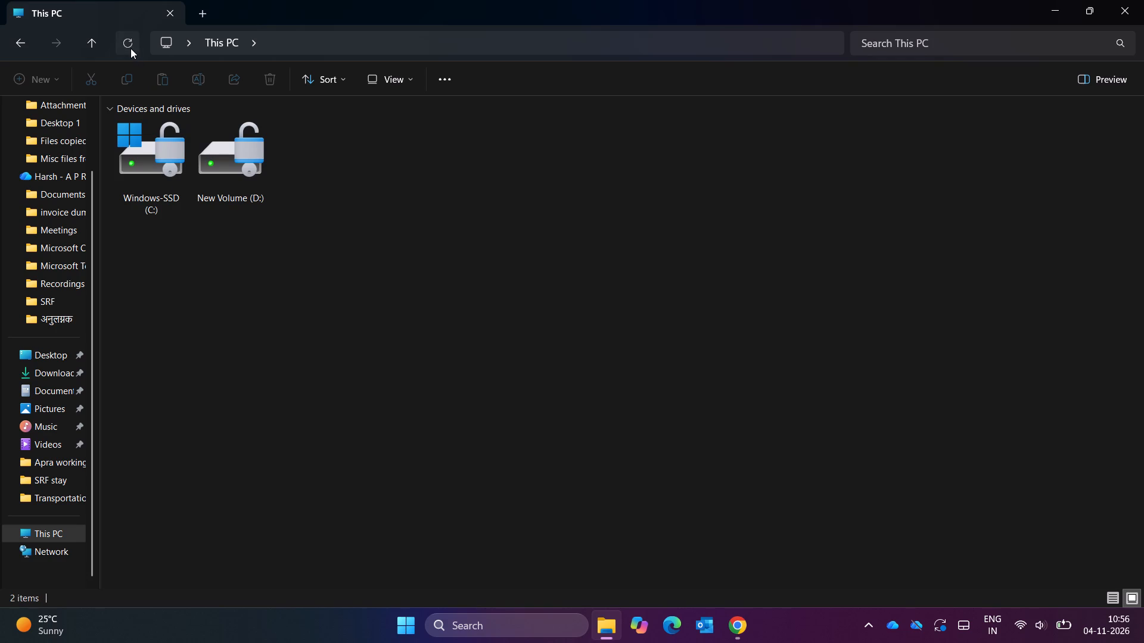
{"action": "triple_click", "coordinate": [130, 48]}
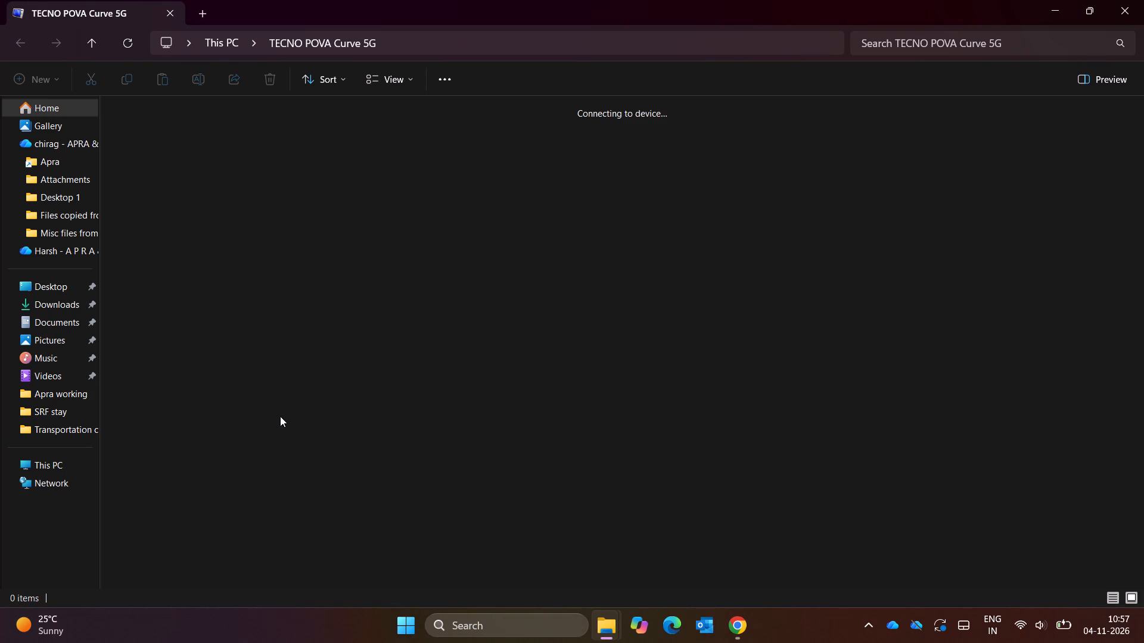
{"action": "triple_click", "coordinate": [130, 42]}
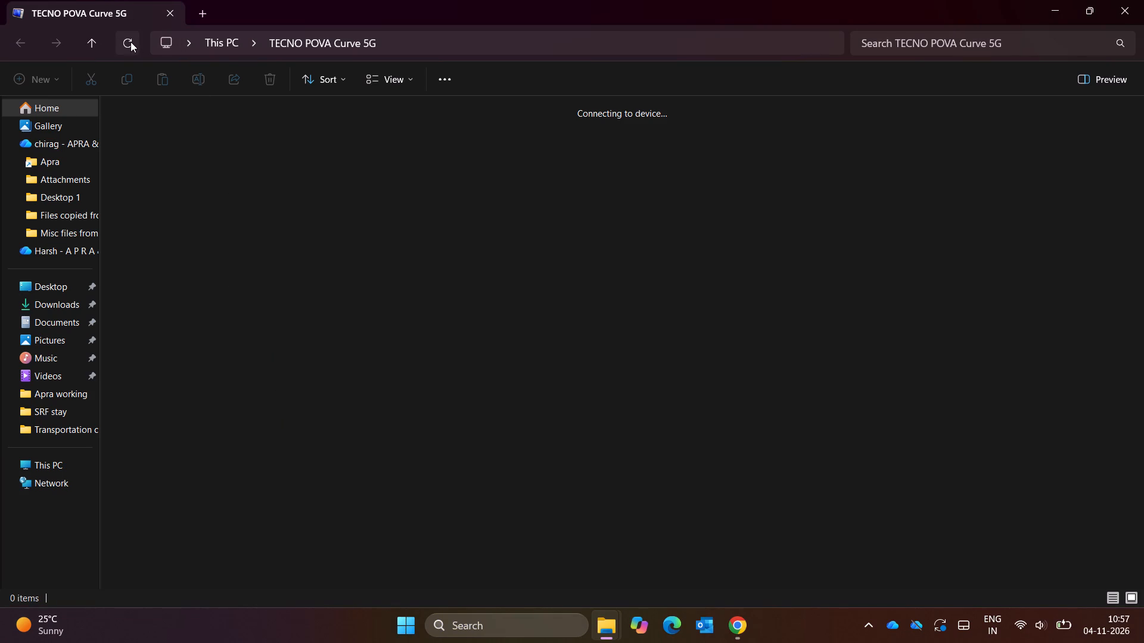
{"action": "left_click", "coordinate": [130, 42]}
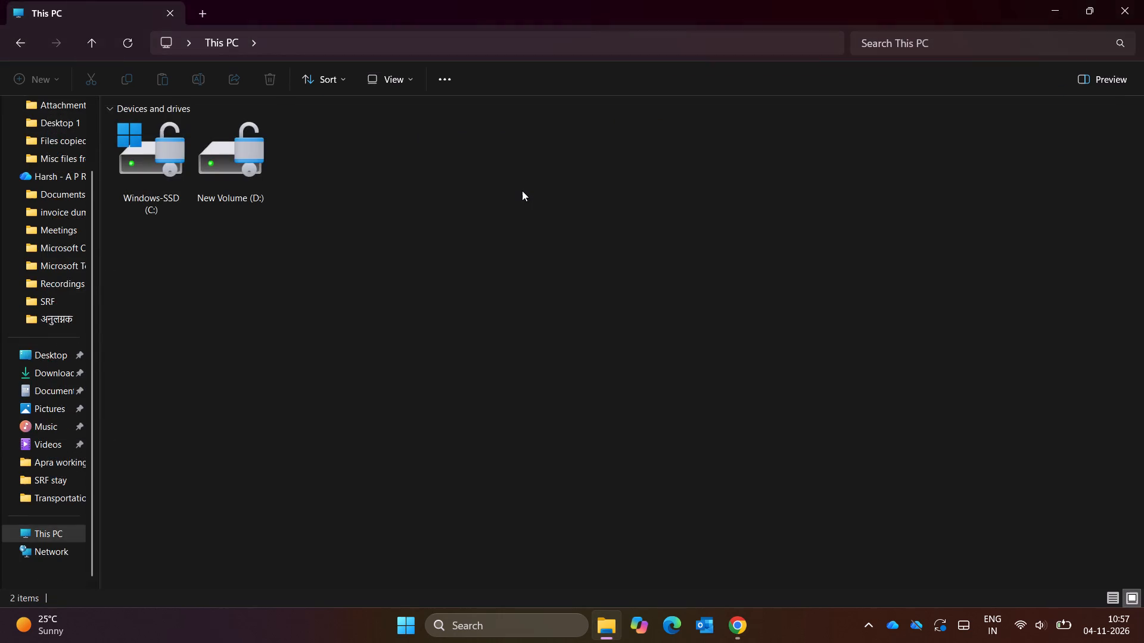
Open the APRA folder in the Internal shared storage of the TECNO POVA Curve 5G phone.
{"action": "double_click", "coordinate": [235, 129]}
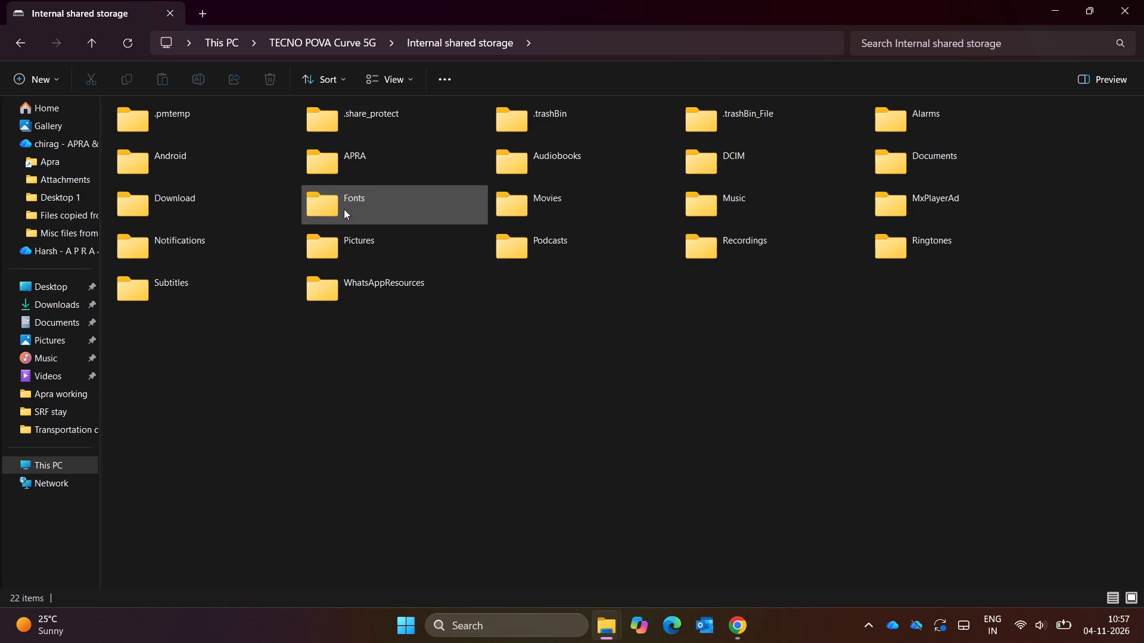
{"action": "left_click", "coordinate": [343, 156]}
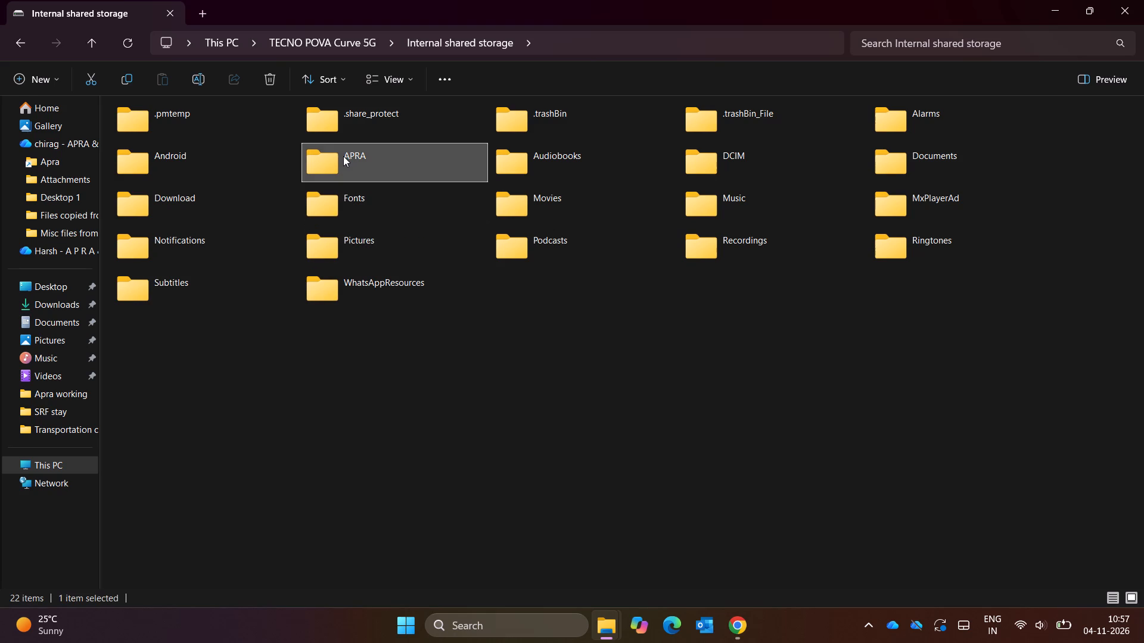
{"action": "left_click", "coordinate": [343, 156]}
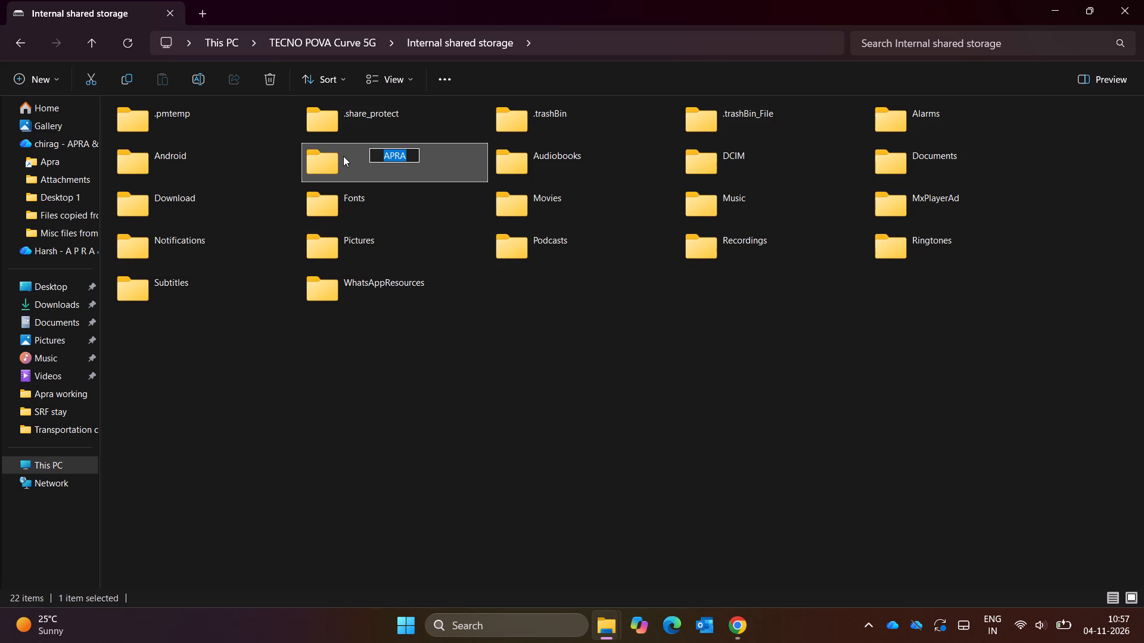
{"action": "double_click", "coordinate": [343, 156]}
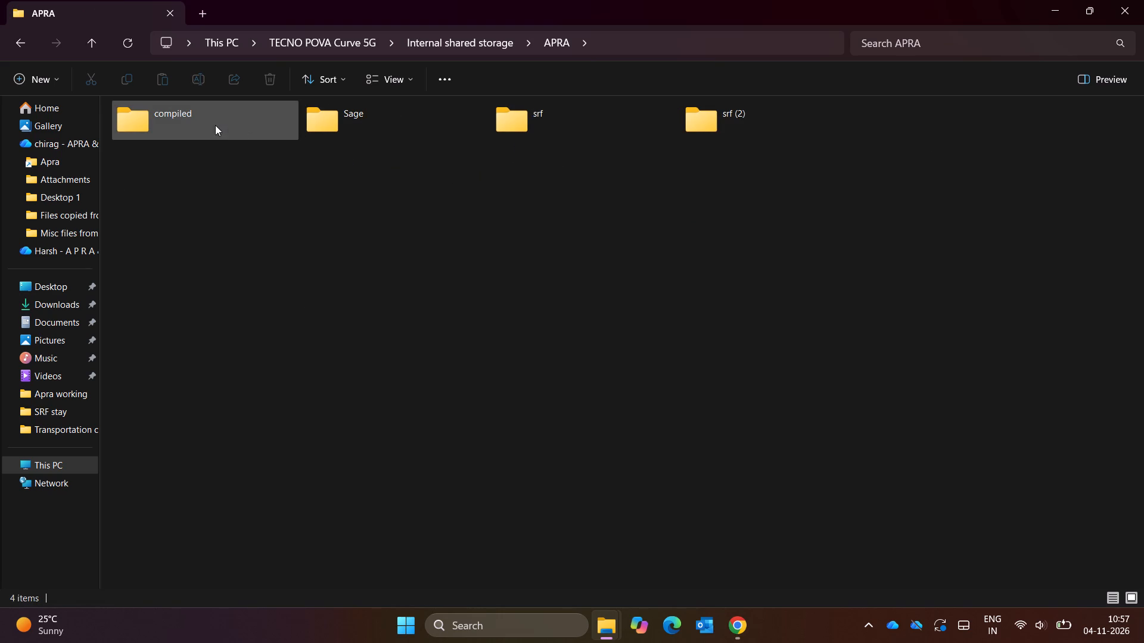
Examine the Compiled ITC Reg folder inside compiled, including its Dehradun subfolder, and return to the APRA folder.
{"action": "double_click", "coordinate": [245, 126]}
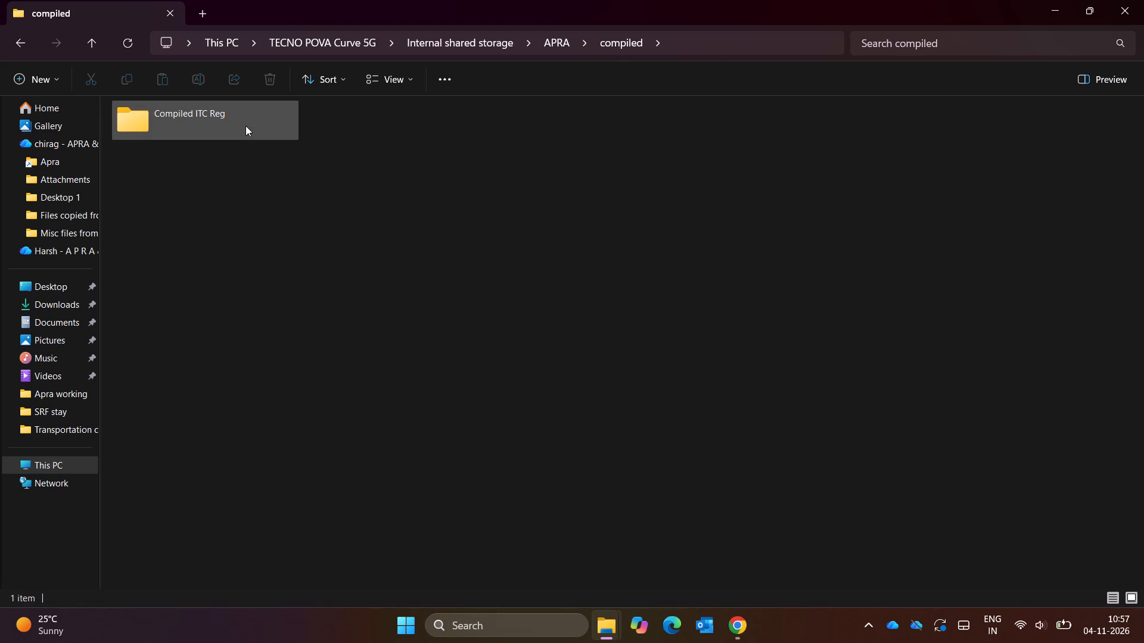
{"action": "left_click", "coordinate": [245, 126]}
{"action": "double_click", "coordinate": [210, 128]}
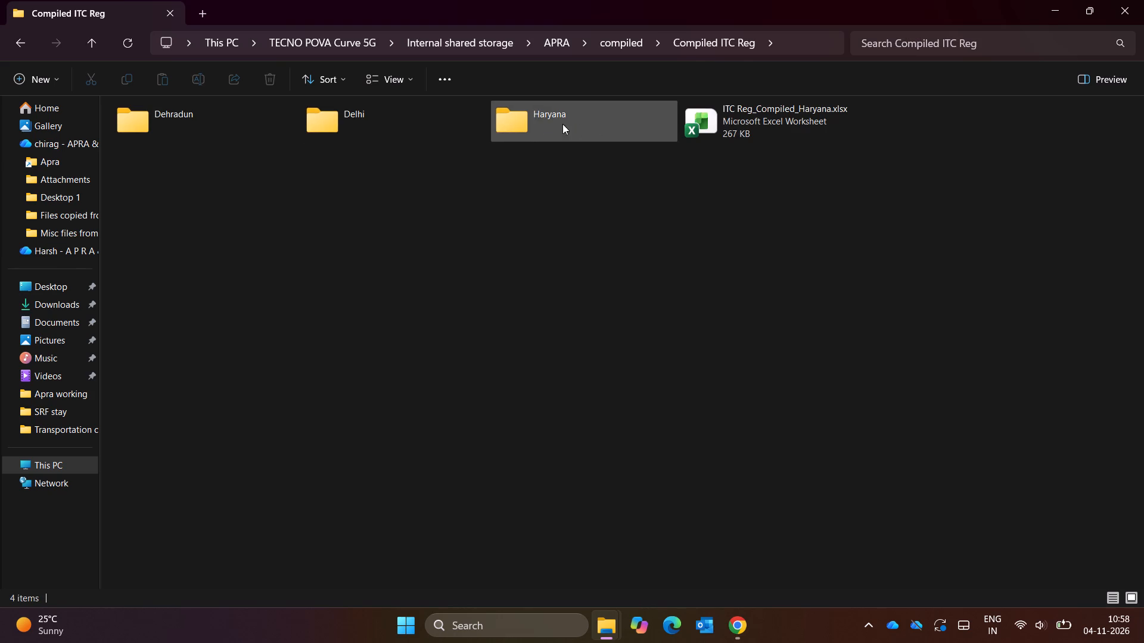
{"action": "left_click", "coordinate": [220, 137]}
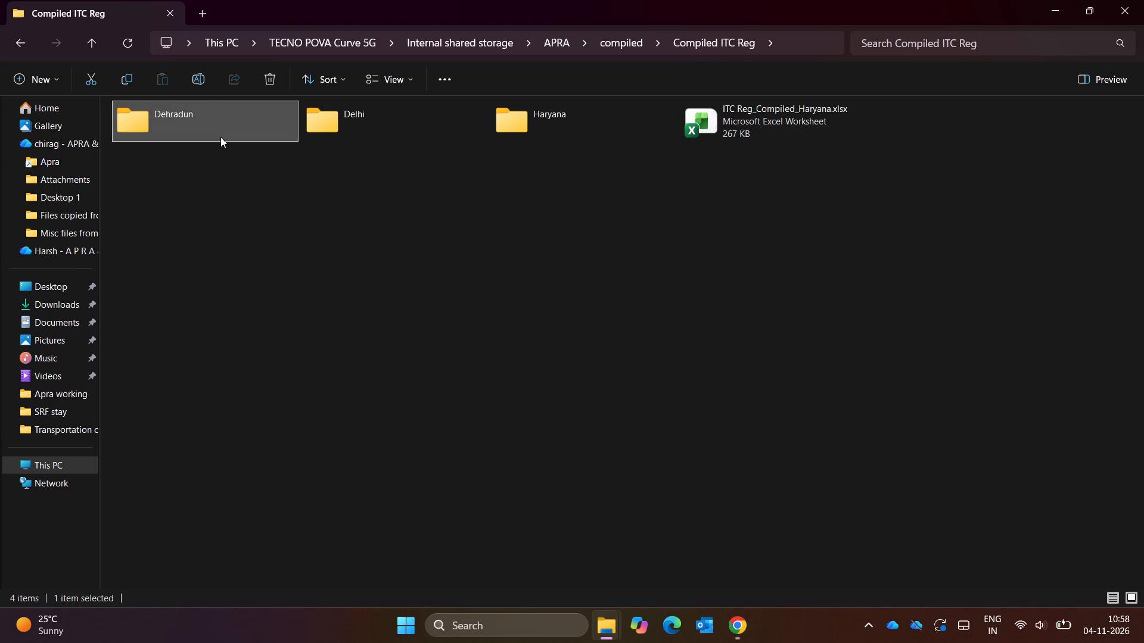
{"action": "left_click", "coordinate": [220, 137]}
{"action": "left_click", "coordinate": [220, 137]}
{"action": "triple_click", "coordinate": [176, 112]}
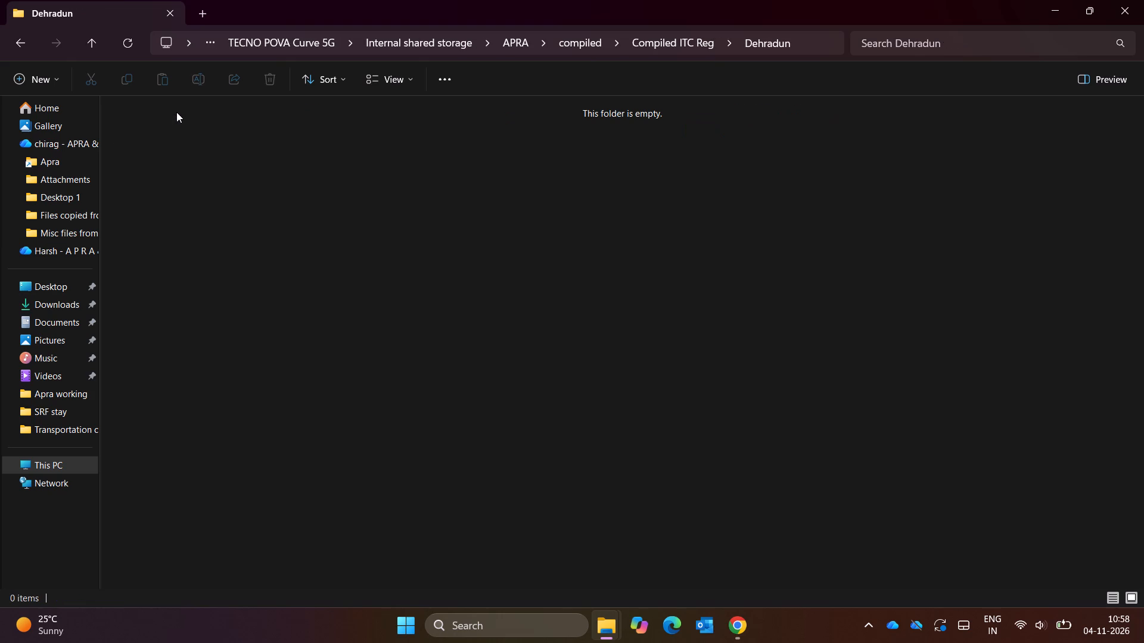
{"action": "left_click", "coordinate": [20, 33]}
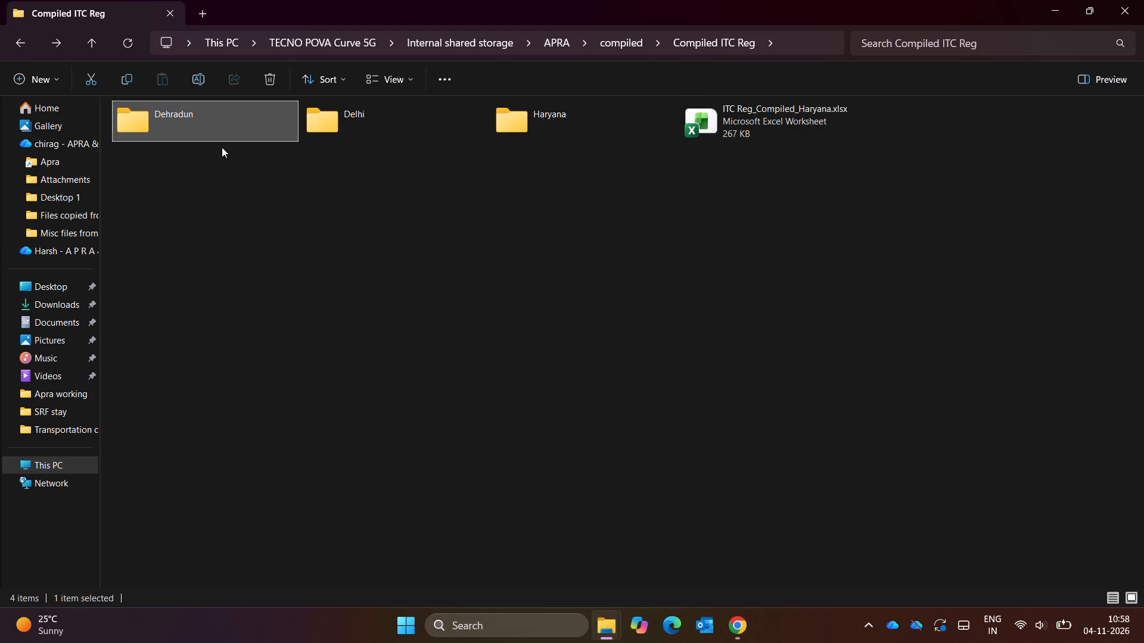
{"action": "left_click", "coordinate": [21, 36]}
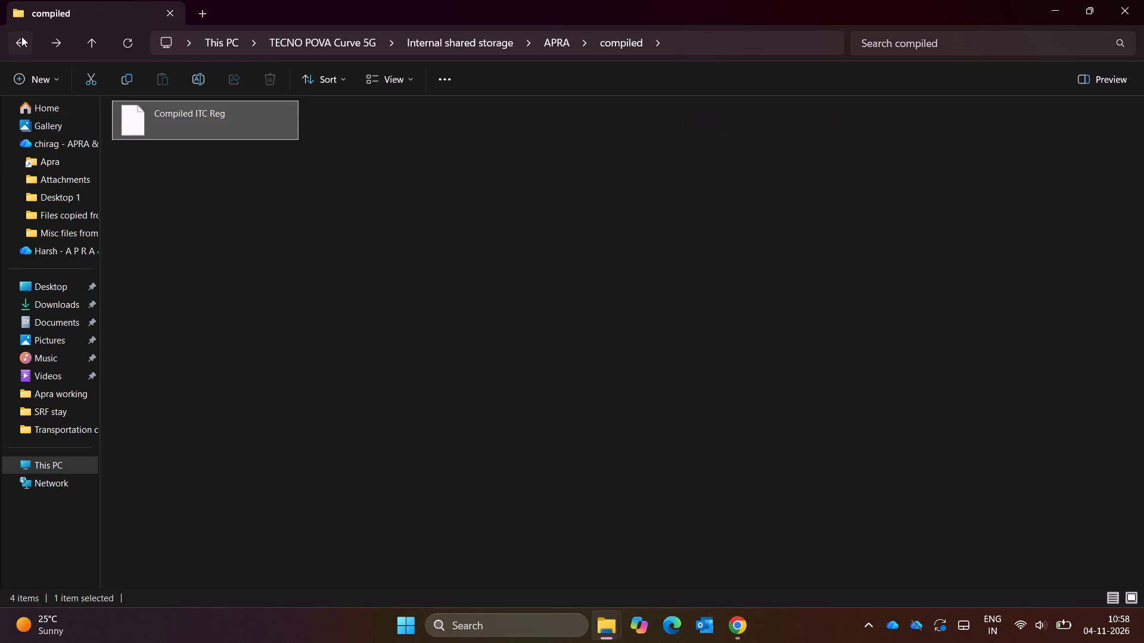
{"action": "left_click", "coordinate": [21, 36]}
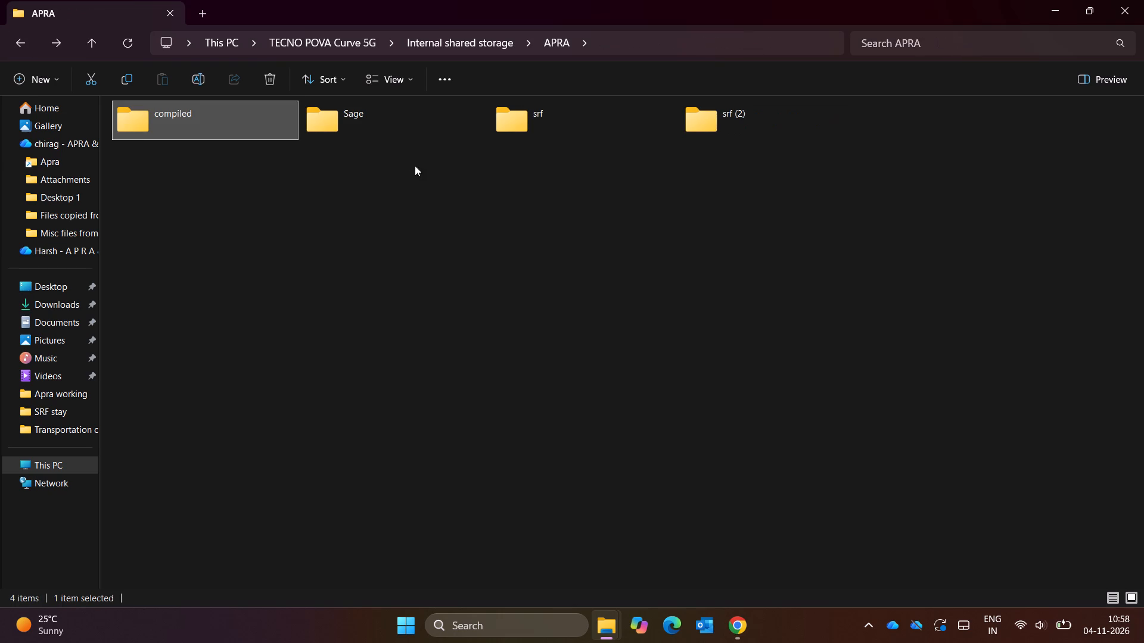
Open the Sage folder, examine the contents of its 25-26 subfolder, and return to Sage.
{"action": "double_click", "coordinate": [414, 134]}
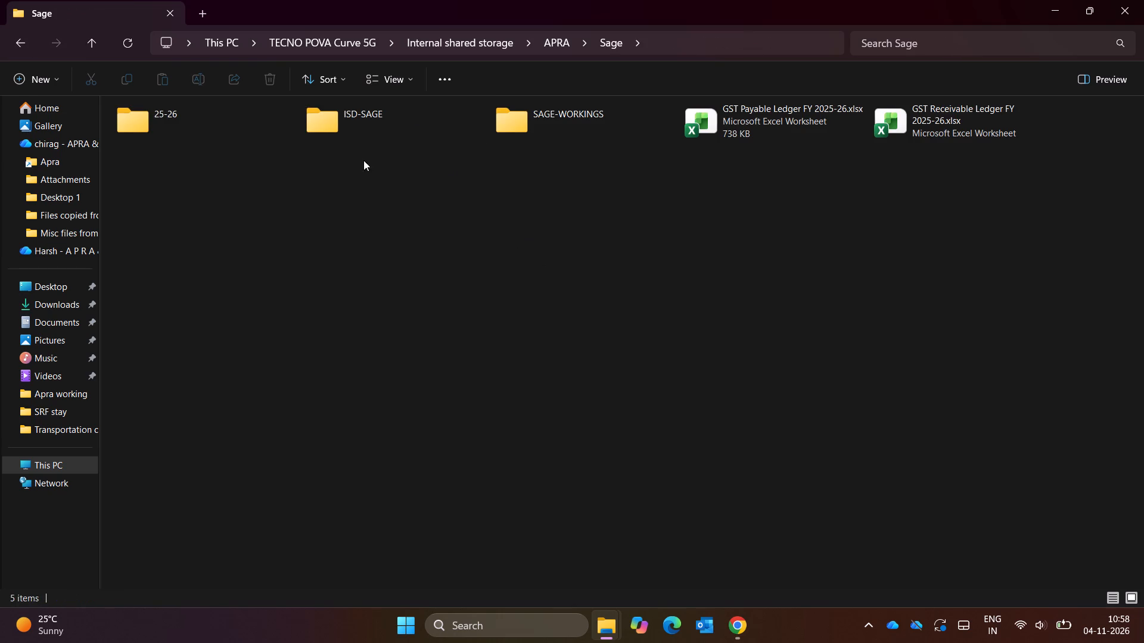
{"action": "double_click", "coordinate": [232, 118]}
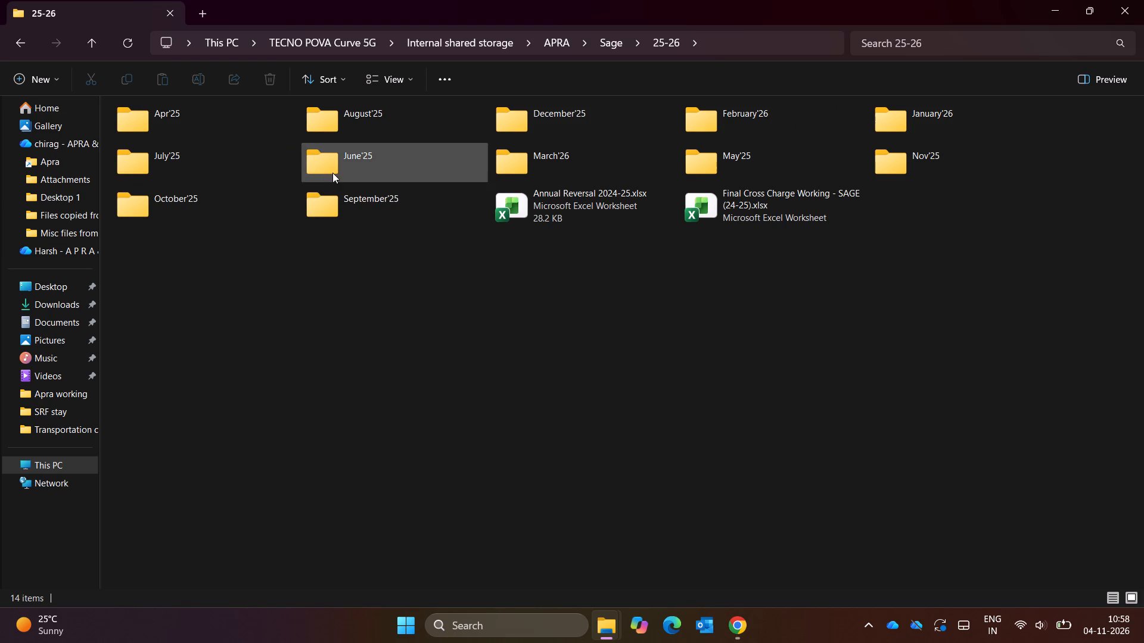
{"action": "left_click", "coordinate": [28, 42]}
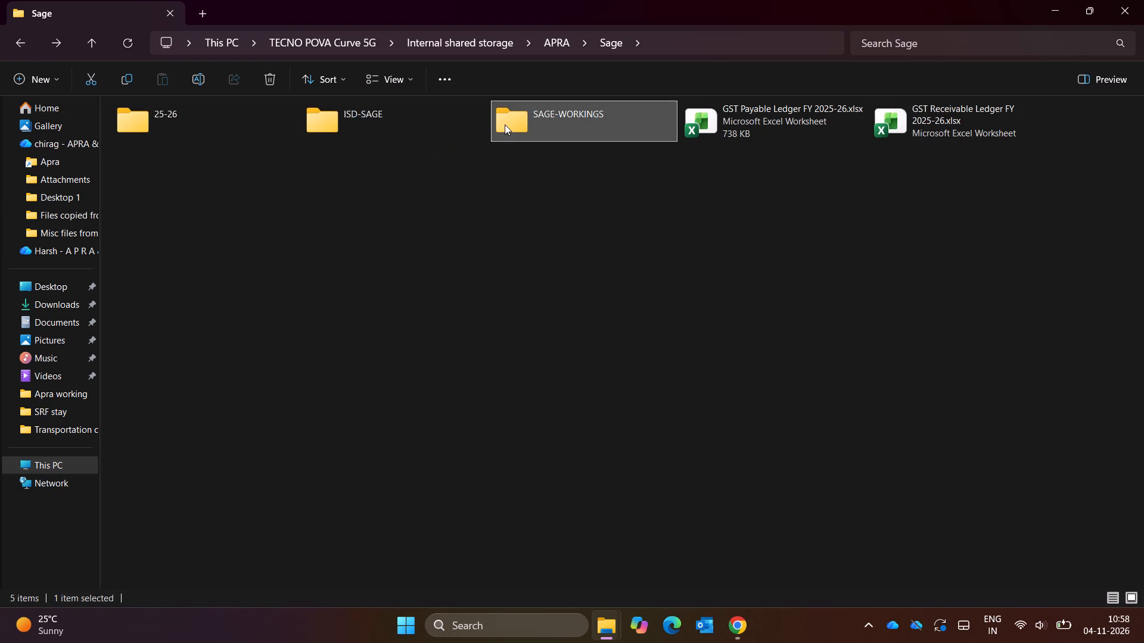
Open the Sep folder within the Sage subfolder of SAGE-WORKINGS.
{"action": "double_click", "coordinate": [505, 124]}
{"action": "left_click", "coordinate": [192, 115]}
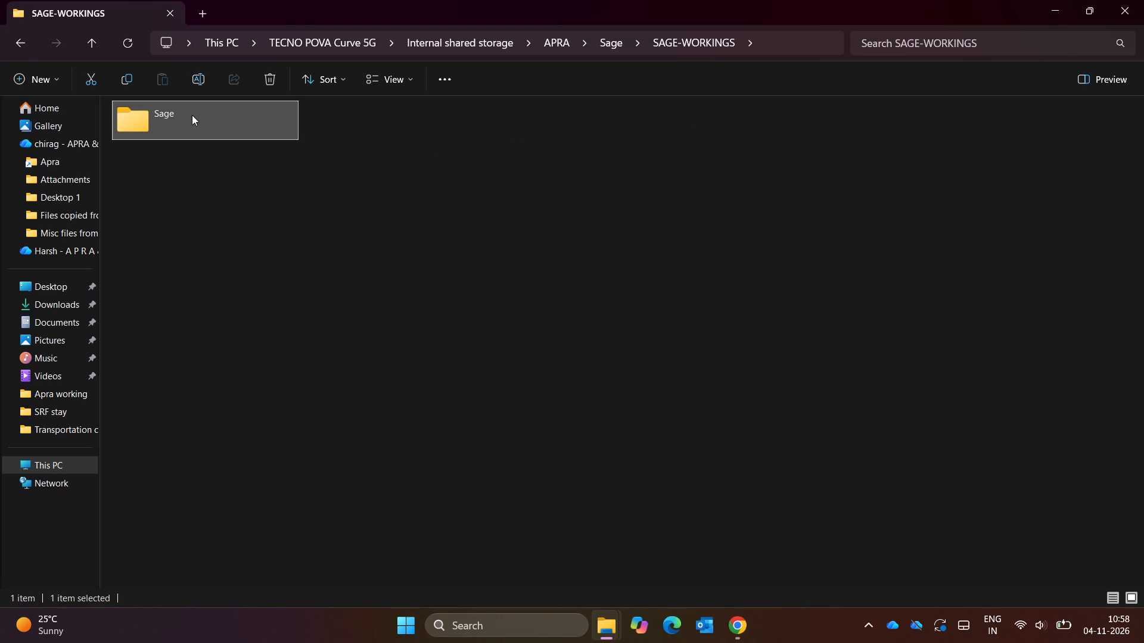
{"action": "left_click", "coordinate": [192, 115]}
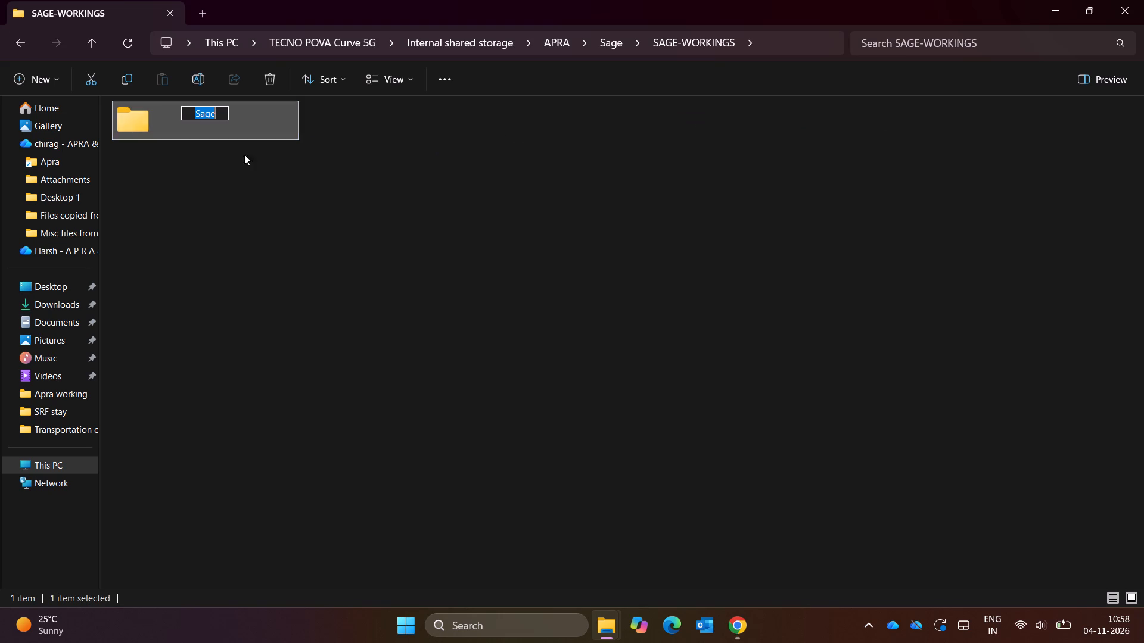
{"action": "double_click", "coordinate": [140, 130]}
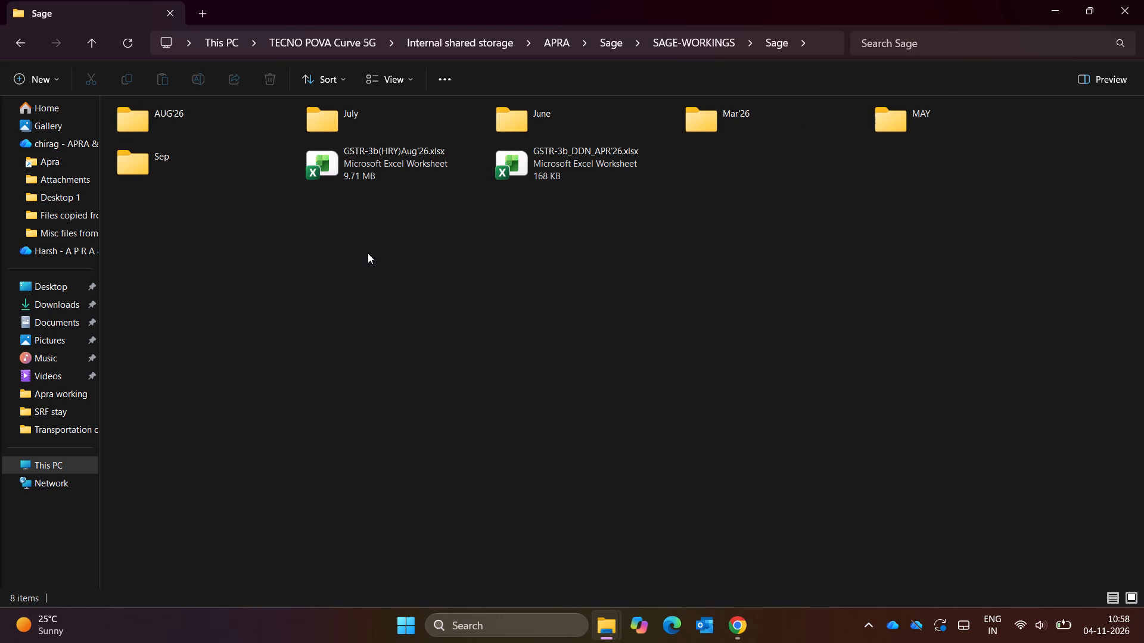
{"action": "double_click", "coordinate": [195, 161]}
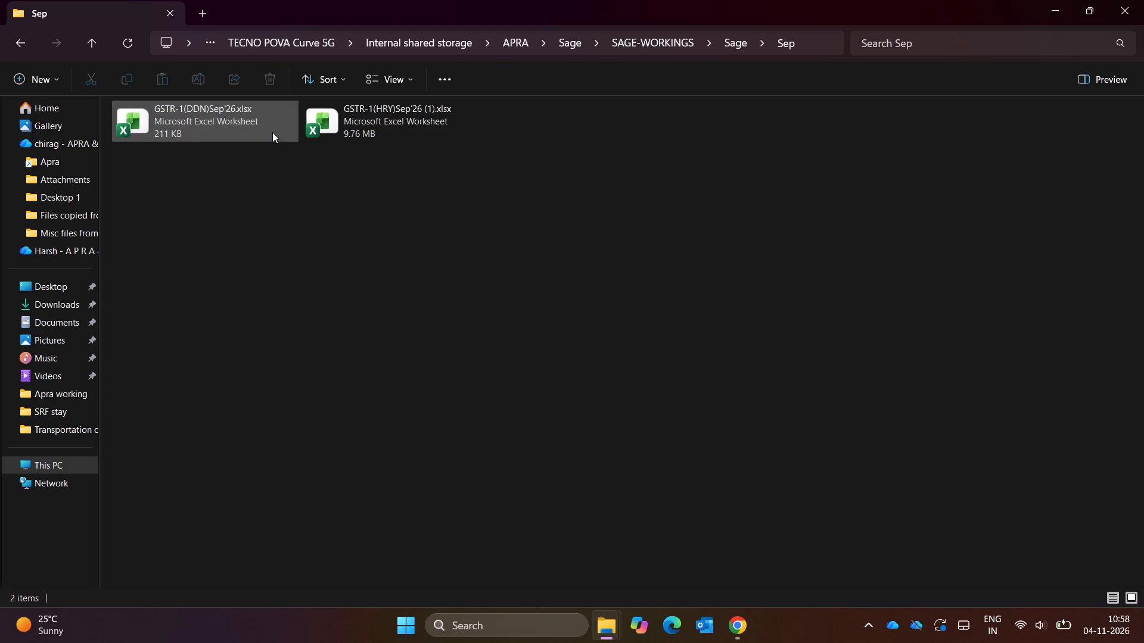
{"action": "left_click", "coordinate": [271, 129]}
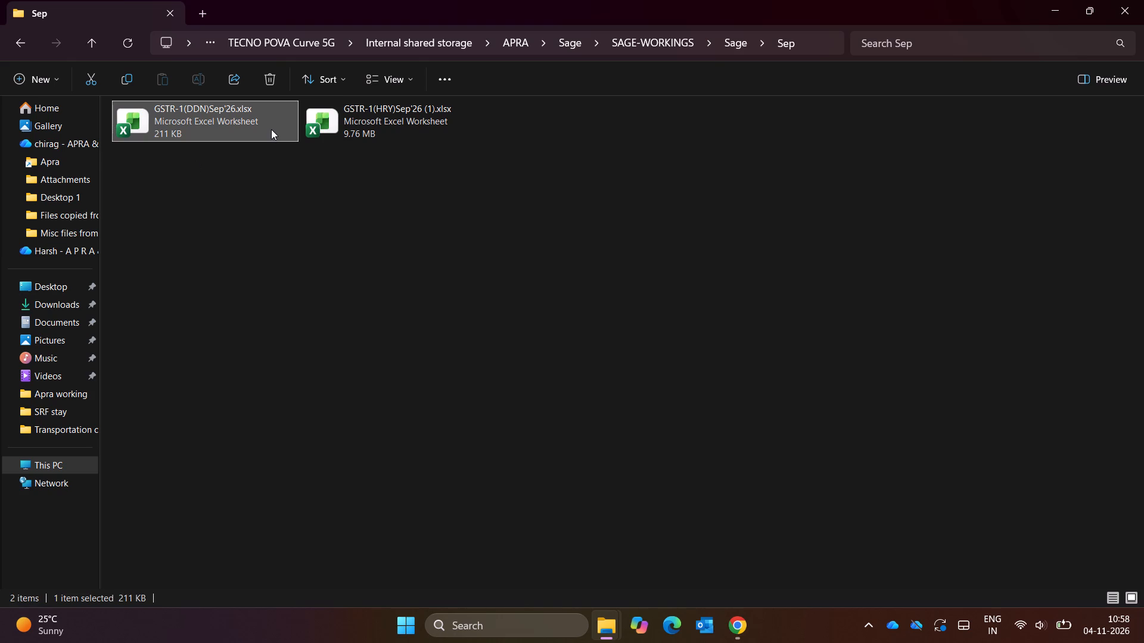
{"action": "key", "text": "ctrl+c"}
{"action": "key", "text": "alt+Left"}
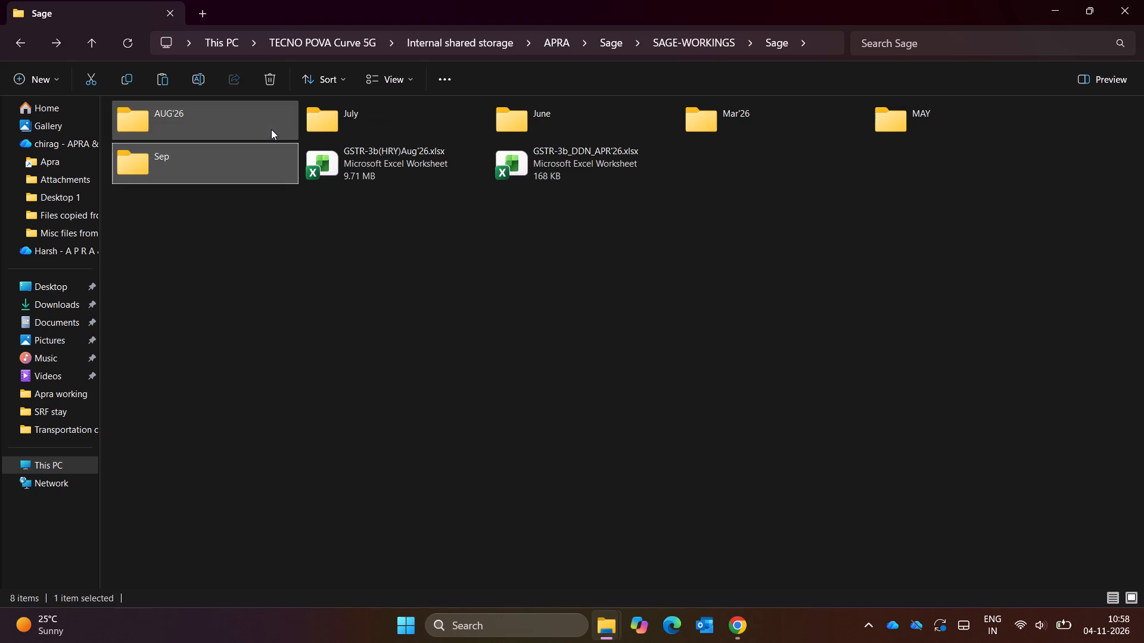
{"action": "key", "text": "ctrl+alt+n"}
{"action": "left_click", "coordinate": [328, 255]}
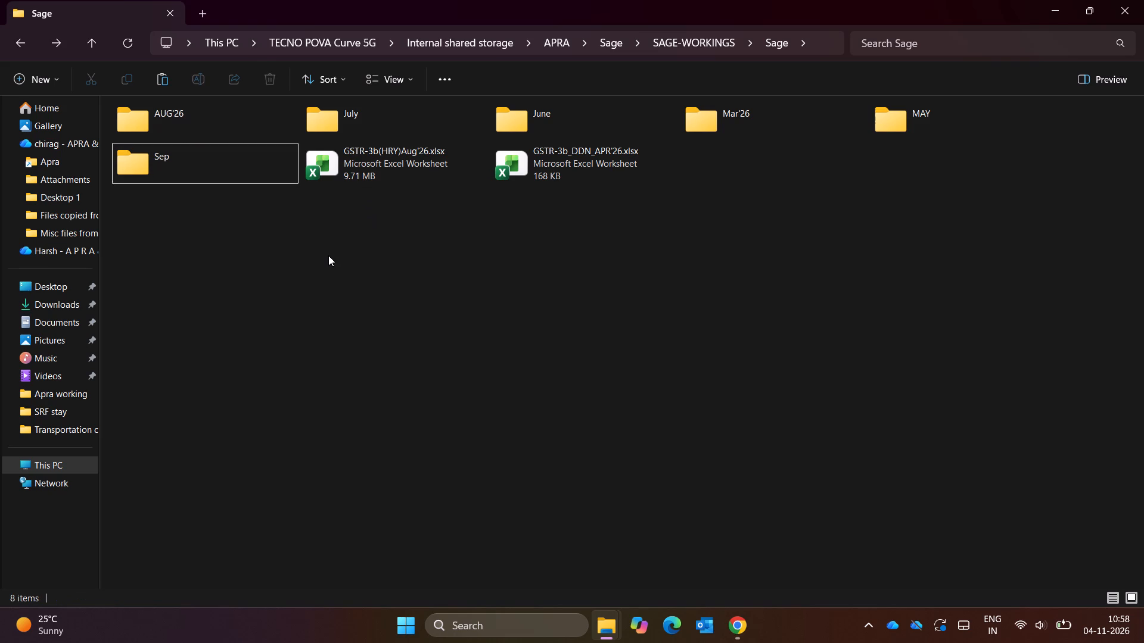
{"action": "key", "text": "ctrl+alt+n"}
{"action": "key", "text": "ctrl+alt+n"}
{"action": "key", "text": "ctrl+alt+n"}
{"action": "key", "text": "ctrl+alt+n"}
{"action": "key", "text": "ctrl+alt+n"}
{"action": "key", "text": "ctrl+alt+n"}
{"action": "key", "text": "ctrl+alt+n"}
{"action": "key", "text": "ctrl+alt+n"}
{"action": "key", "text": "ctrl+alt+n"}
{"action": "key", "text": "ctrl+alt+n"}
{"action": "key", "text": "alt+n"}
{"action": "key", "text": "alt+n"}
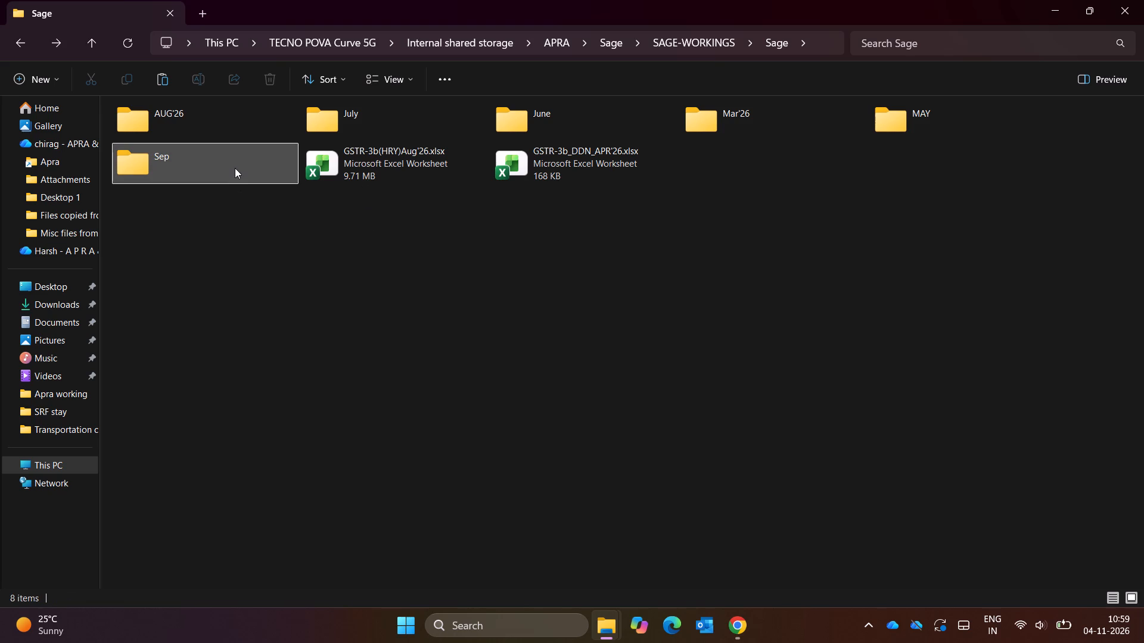
Copy GSTR-1(DDN)Sep'26.xlsx from the phone's Sep folder to the desktop.
{"action": "double_click", "coordinate": [235, 168]}
{"action": "key", "text": "Up"}
{"action": "key", "text": "Right"}
{"action": "key", "text": "Left"}
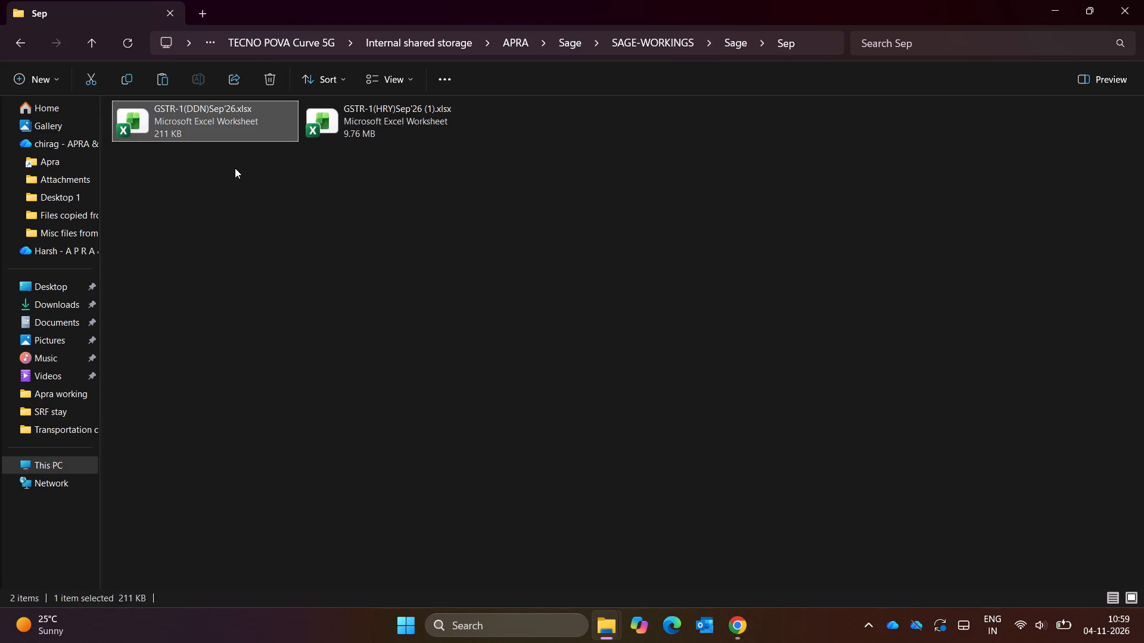
{"action": "key", "text": "ctrl+c"}
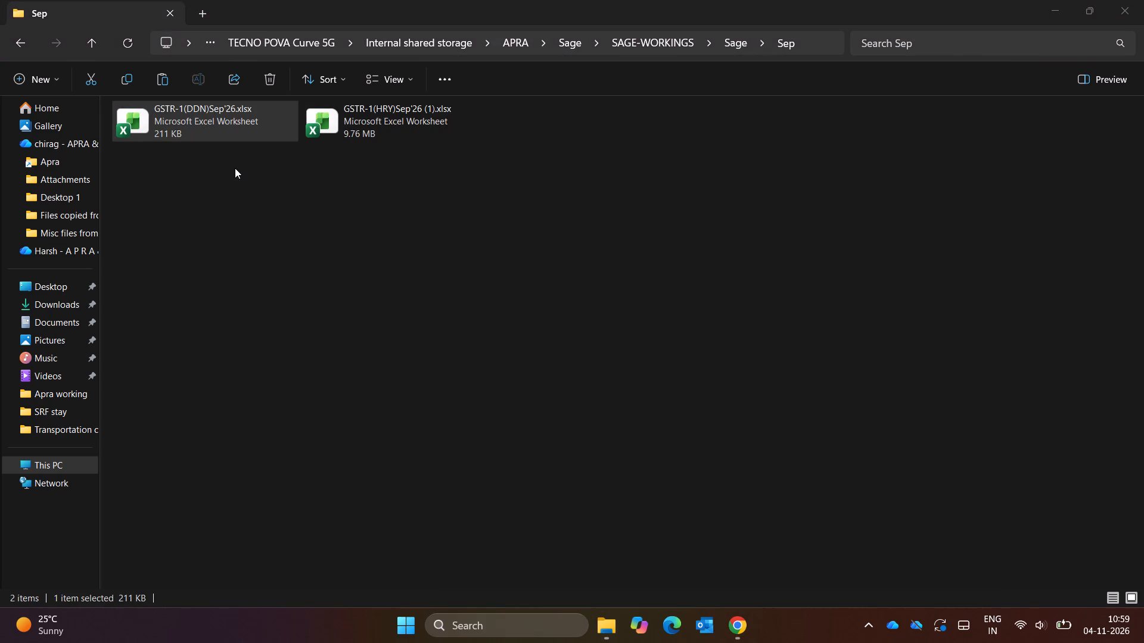
{"action": "key", "text": "ctrl+v"}
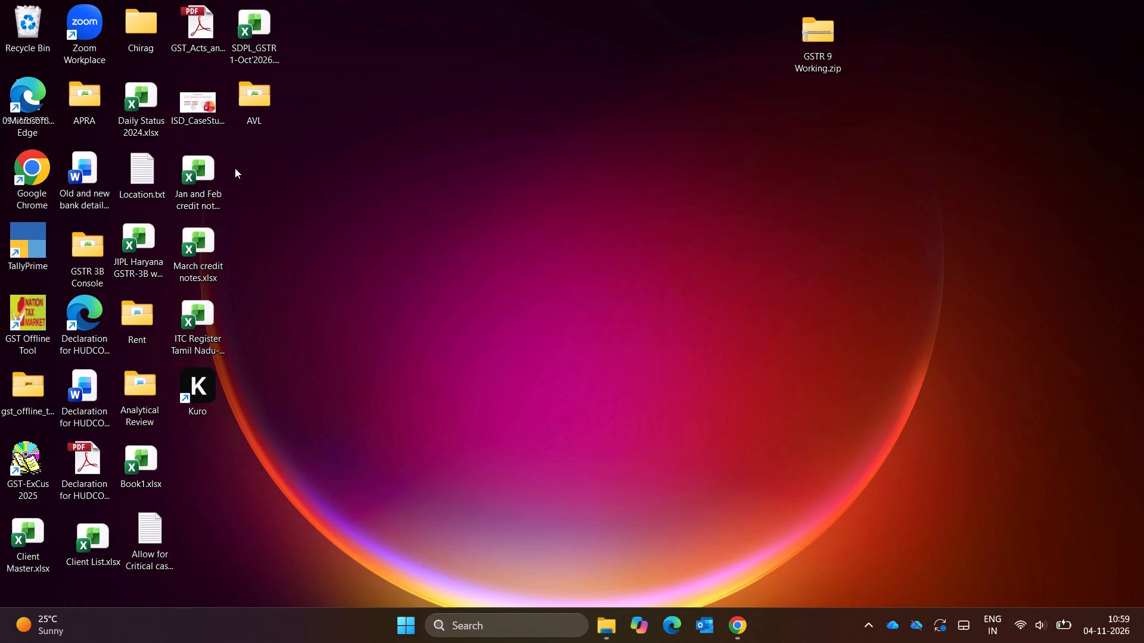
Rename the copied workbook on the desktop as GSTR-1(DDN)Oct'26.xlsx.
{"action": "right_click", "coordinate": [262, 188]}
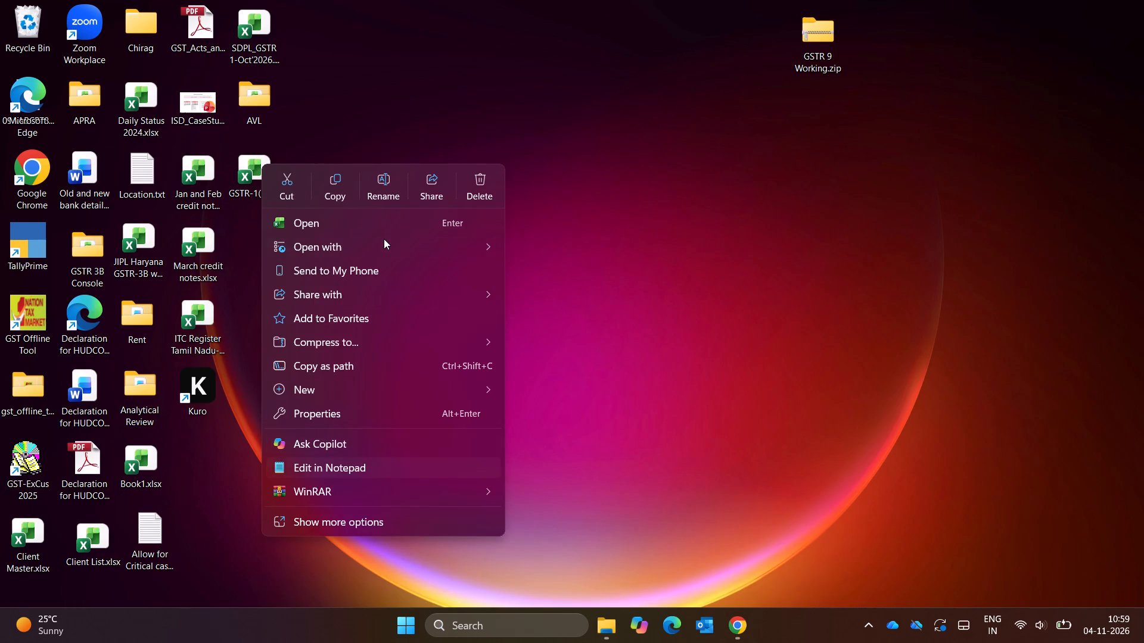
{"action": "left_click", "coordinate": [379, 194]}
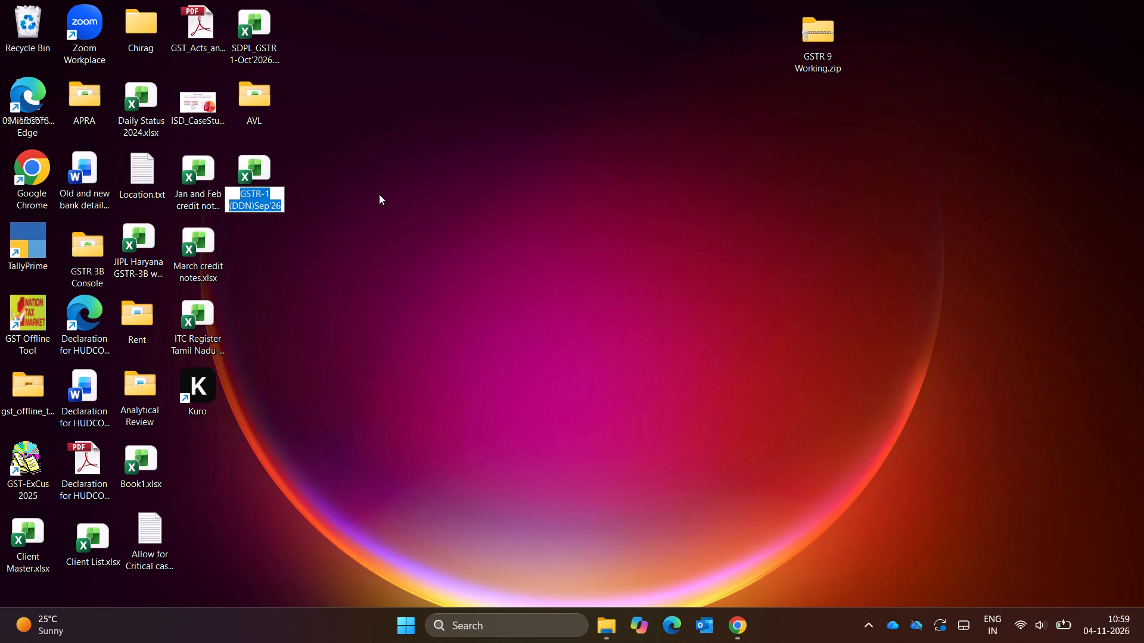
{"action": "key", "text": "Right"}
{"action": "key", "text": "Right"}
{"action": "key", "text": "Up"}
{"action": "key", "text": "Right"}
{"action": "key", "text": "Right"}
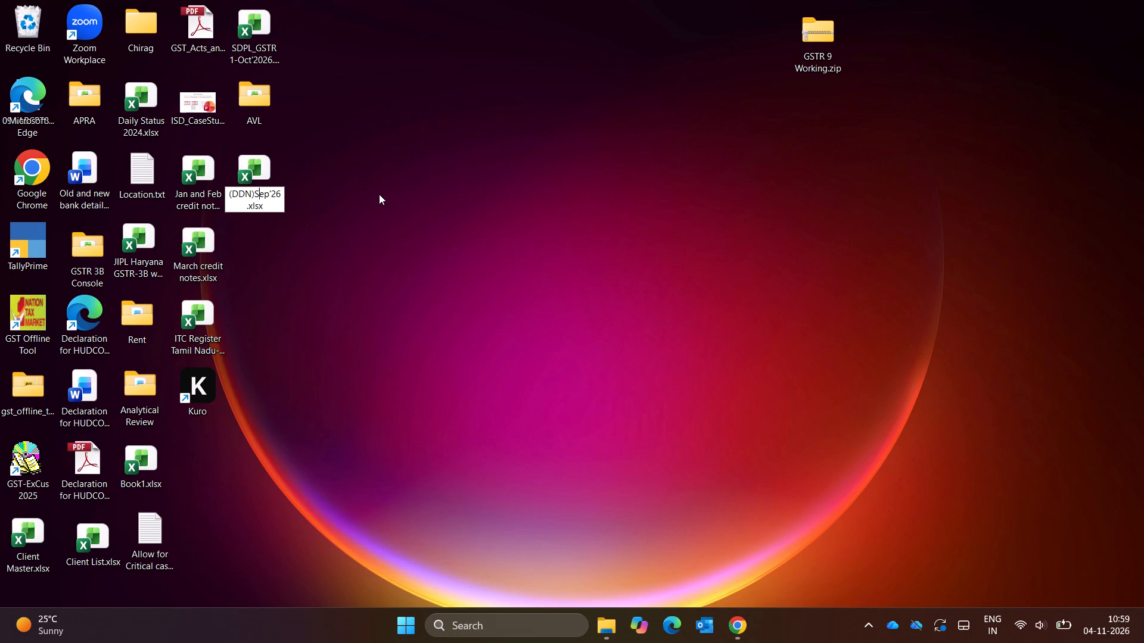
{"action": "key", "text": "Right"}
{"action": "key", "text": "Right"}
{"action": "key", "text": "BackSpace"}
{"action": "key", "text": "BackSpace"}
{"action": "key", "text": "BackSpace"}
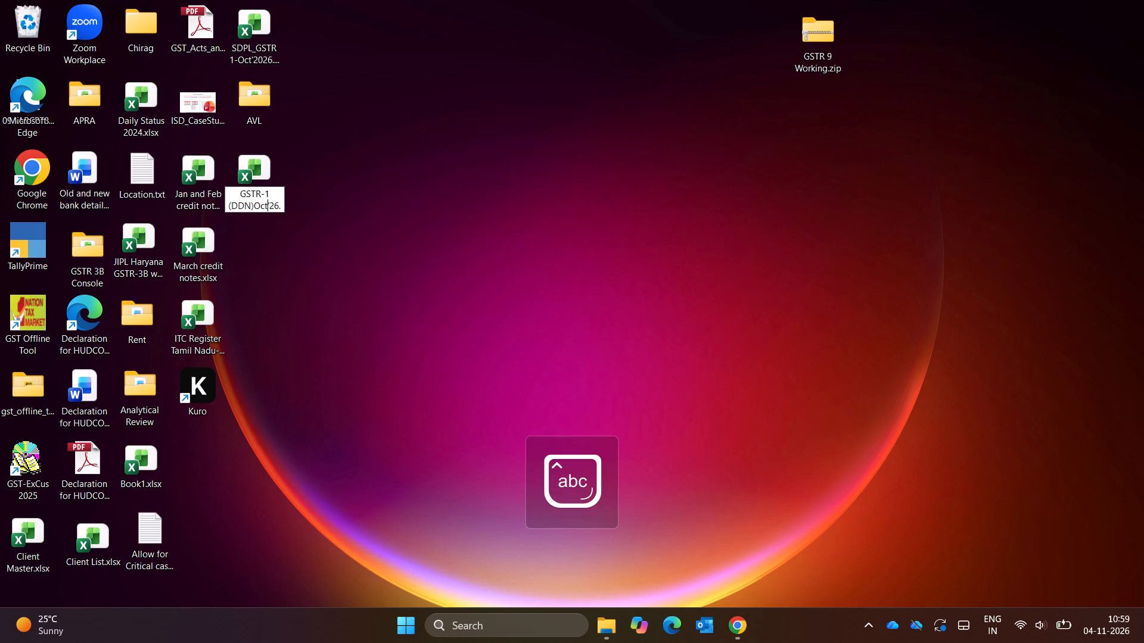
{"action": "key", "text": "Return"}
Open the GSTR-1(DDN)Oct'26.xlsx workbook from the desktop in Excel and maximize its window.
{"action": "key", "text": "Return"}
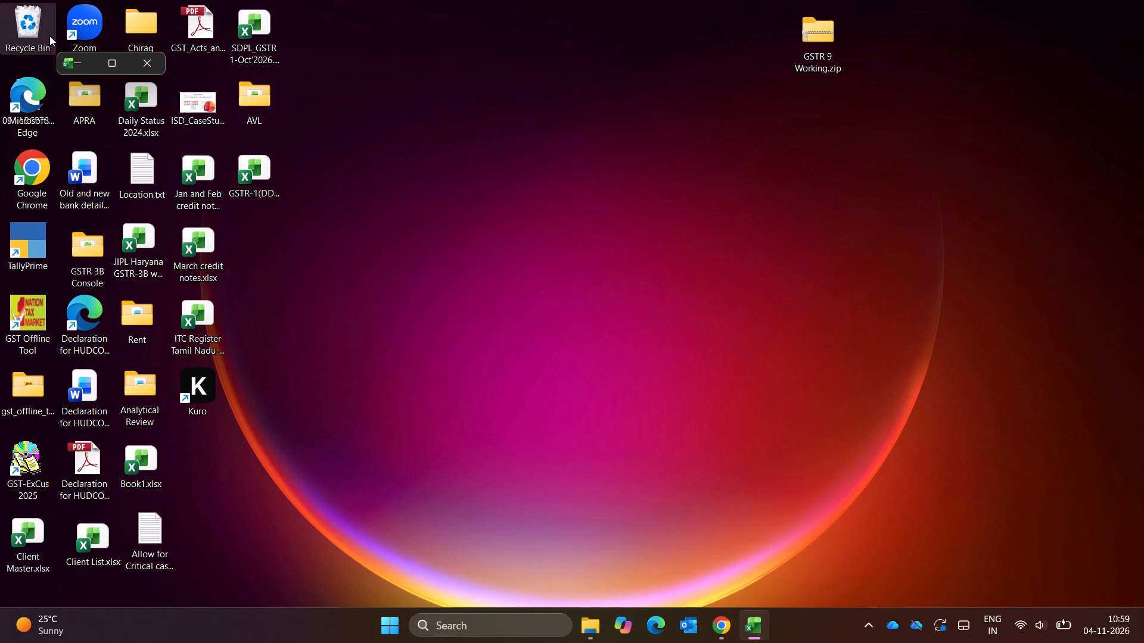
{"action": "left_click", "coordinate": [122, 69]}
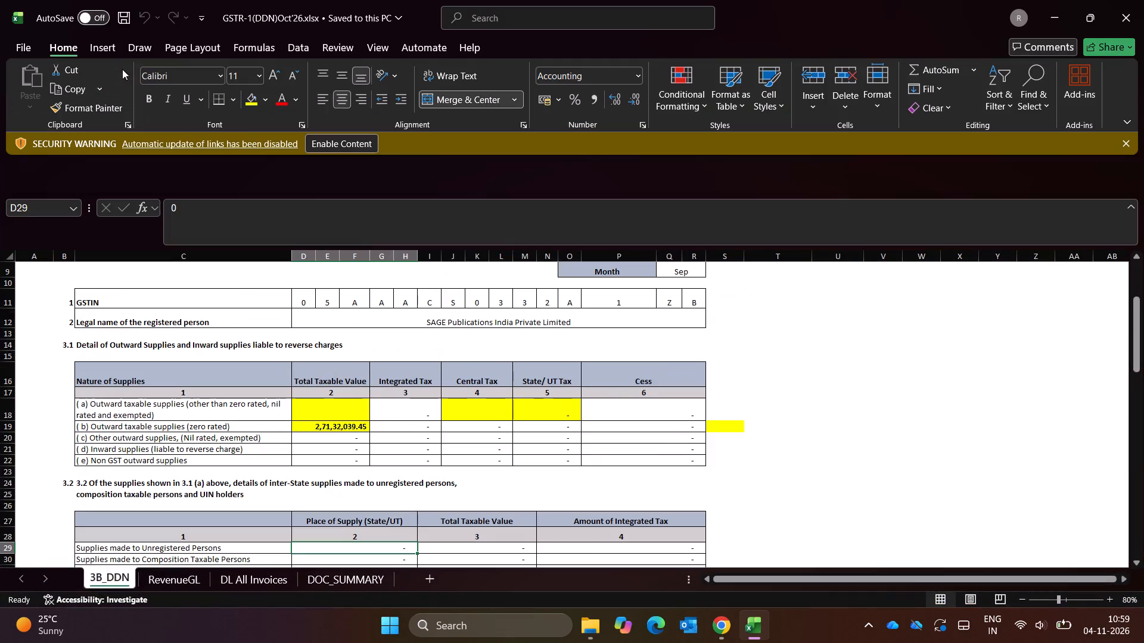
Set the Month in the header of the Form GSTR-3B on the 3B_DDN sheet to Oct.
{"action": "key", "text": "ctrl+Up"}
{"action": "key", "text": "ctrl+Up"}
{"action": "key", "text": "ctrl+Up"}
{"action": "key", "text": "ctrl+Up"}
{"action": "key", "text": "ctrl+Up"}
{"action": "key", "text": "ctrl+Up"}
{"action": "key", "text": "ctrl+Up"}
{"action": "key", "text": "ctrl+Up"}
{"action": "key", "text": "ctrl+Up"}
{"action": "key", "text": "ctrl+Up"}
{"action": "key", "text": "ctrl+Up"}
{"action": "key", "text": "ctrl+Up"}
{"action": "key", "text": "ctrl+Up"}
{"action": "key", "text": "ctrl+Up"}
{"action": "key", "text": "ctrl+Up"}
{"action": "key", "text": "ctrl+Up"}
{"action": "key", "text": "ctrl+Up"}
{"action": "key", "text": "ctrl+Up"}
{"action": "key", "text": "ctrl+Up"}
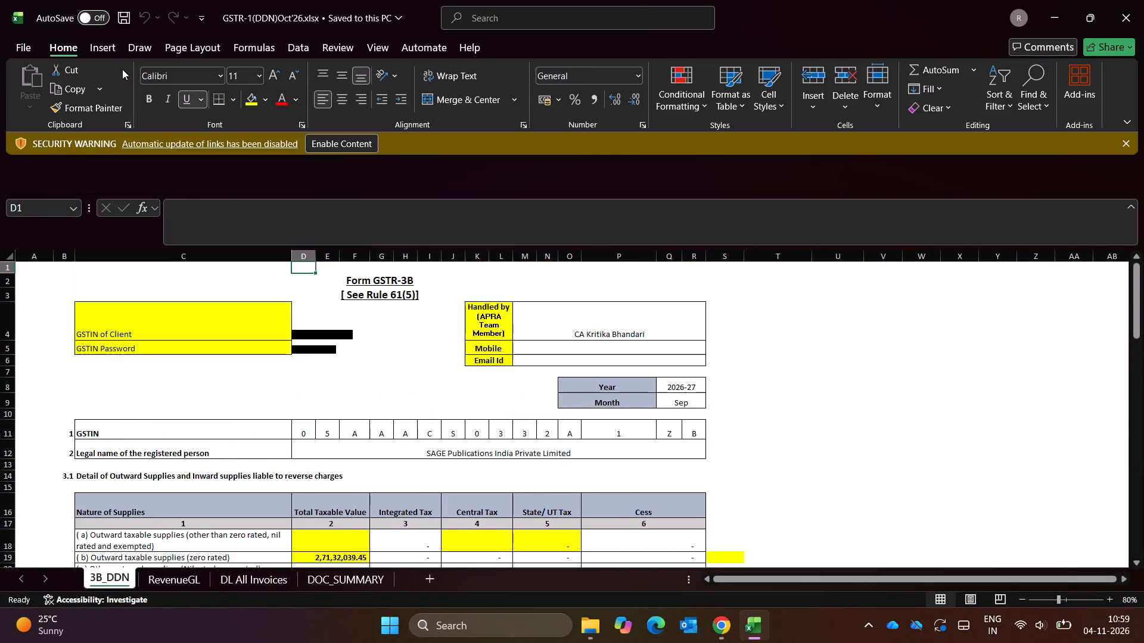
{"action": "key", "text": "Down"}
{"action": "key", "text": "Down"}
{"action": "key", "text": "Right"}
{"action": "key", "text": "Down"}
{"action": "key", "text": "Down"}
{"action": "key", "text": "Down"}
{"action": "key", "text": "Down"}
{"action": "key", "text": "Down"}
{"action": "key", "text": "Down"}
{"action": "key", "text": "Left"}
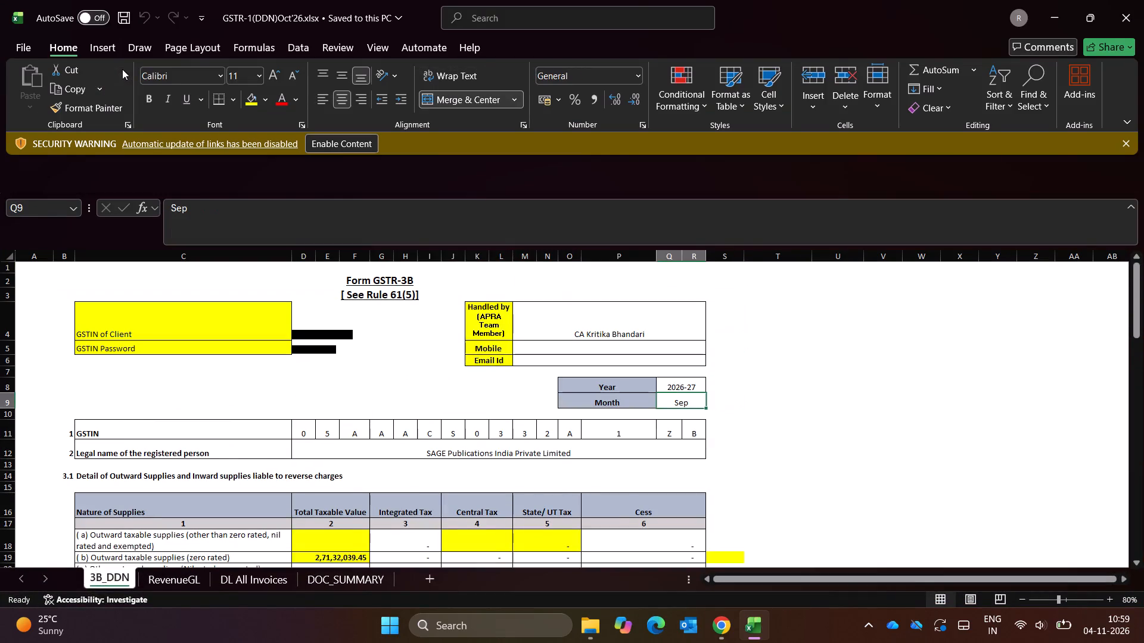
{"action": "left_click", "coordinate": [206, 202]}
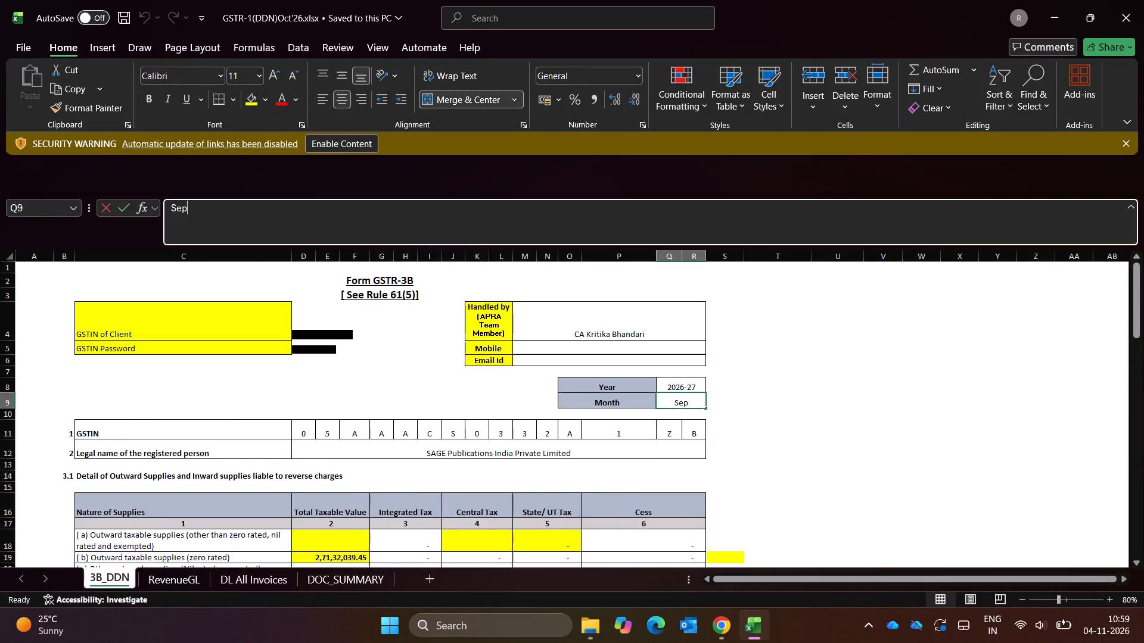
{"action": "key", "text": "BackSpace"}
{"action": "key", "text": "BackSpace"}
{"action": "key", "text": "BackSpace"}
{"action": "key", "text": "BackSpace"}
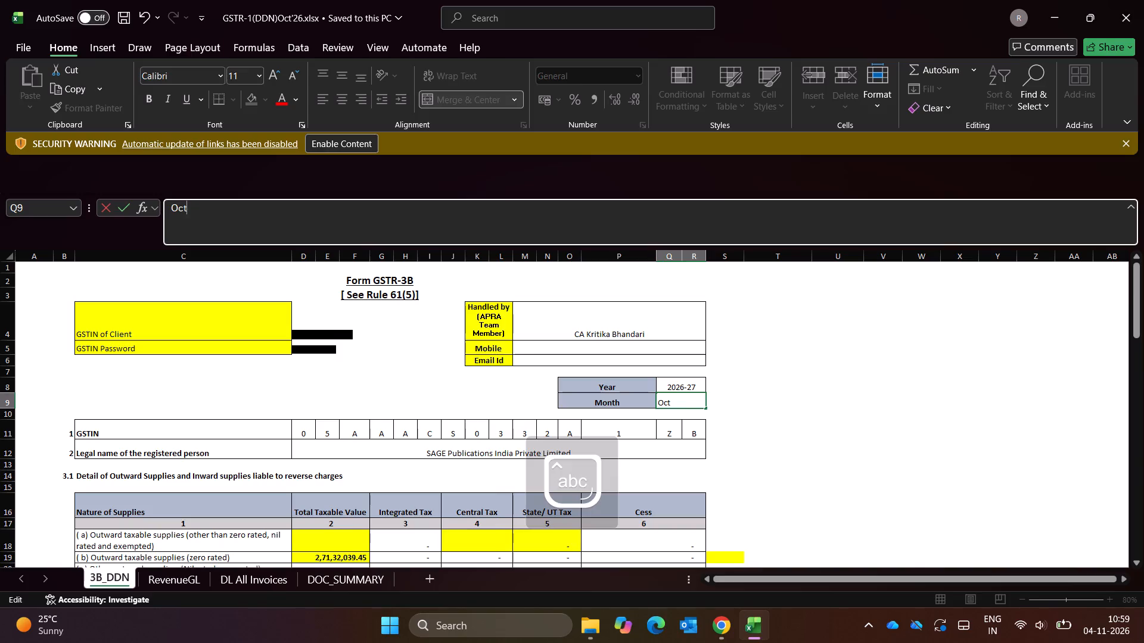
{"action": "key", "text": "Return"}
{"action": "key", "text": "Down"}
{"action": "key", "text": "Down"}
{"action": "key", "text": "Down"}
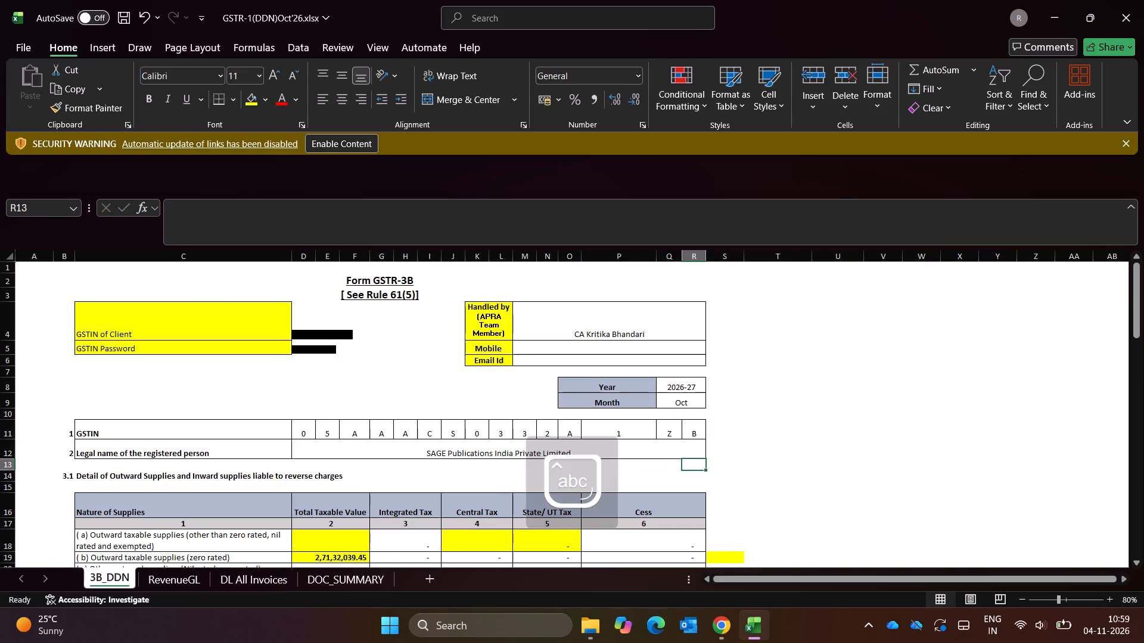
Review the section 3.1 supplies table on the 3B_DDN sheet, and look over the RevenueGL and DL All Invoices sheets.
{"action": "key", "text": "Down"}
{"action": "key", "text": "Down"}
{"action": "key", "text": "Down"}
{"action": "key", "text": "Down"}
{"action": "key", "text": "Down"}
{"action": "key", "text": "Down"}
{"action": "key", "text": "Down"}
{"action": "key", "text": "Down"}
{"action": "key", "text": "Down"}
{"action": "key", "text": "Down"}
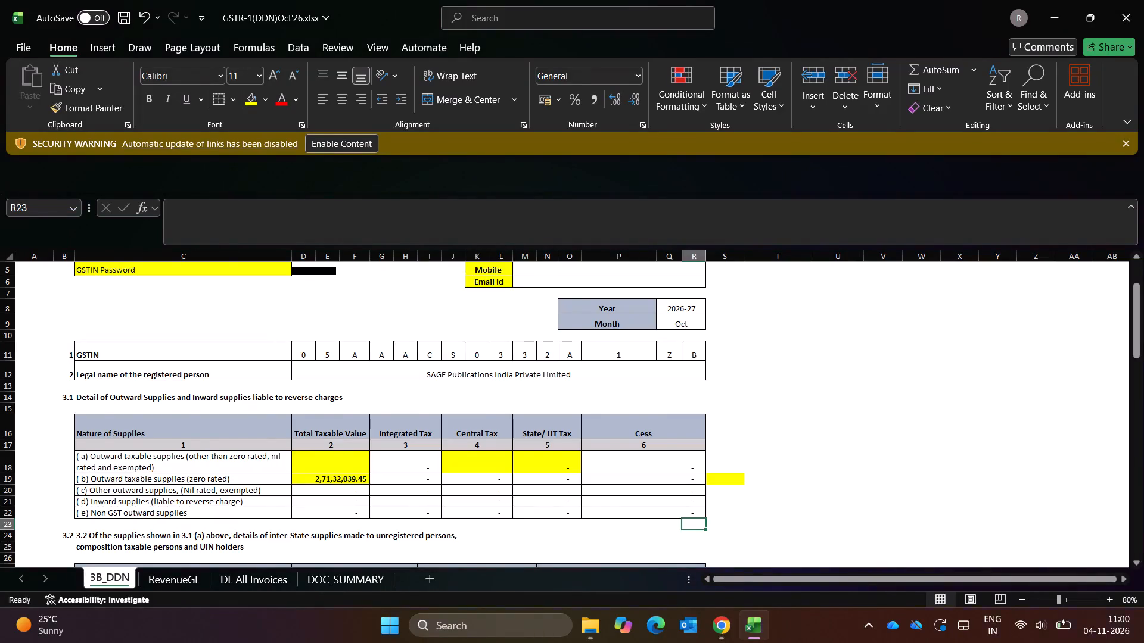
{"action": "key", "text": "ctrl+Page_Down"}
{"action": "key", "text": "ctrl+Page_Down"}
{"action": "key", "text": "ctrl+Page_Up"}
{"action": "key", "text": "ctrl+Page_Up"}
{"action": "key", "text": "ctrl+Page_Down"}
Switch to the Outlook mailbox open in Google Chrome.
{"action": "key", "text": "alt+Tab"}
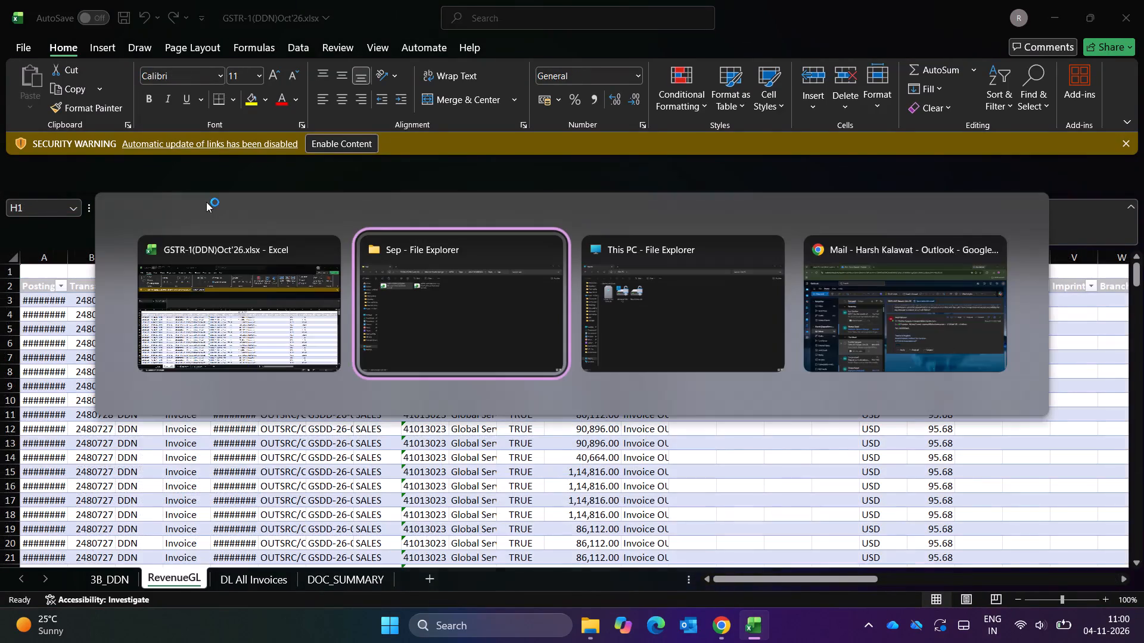
{"action": "key", "text": "alt+Right"}
{"action": "key", "text": "alt+Right"}
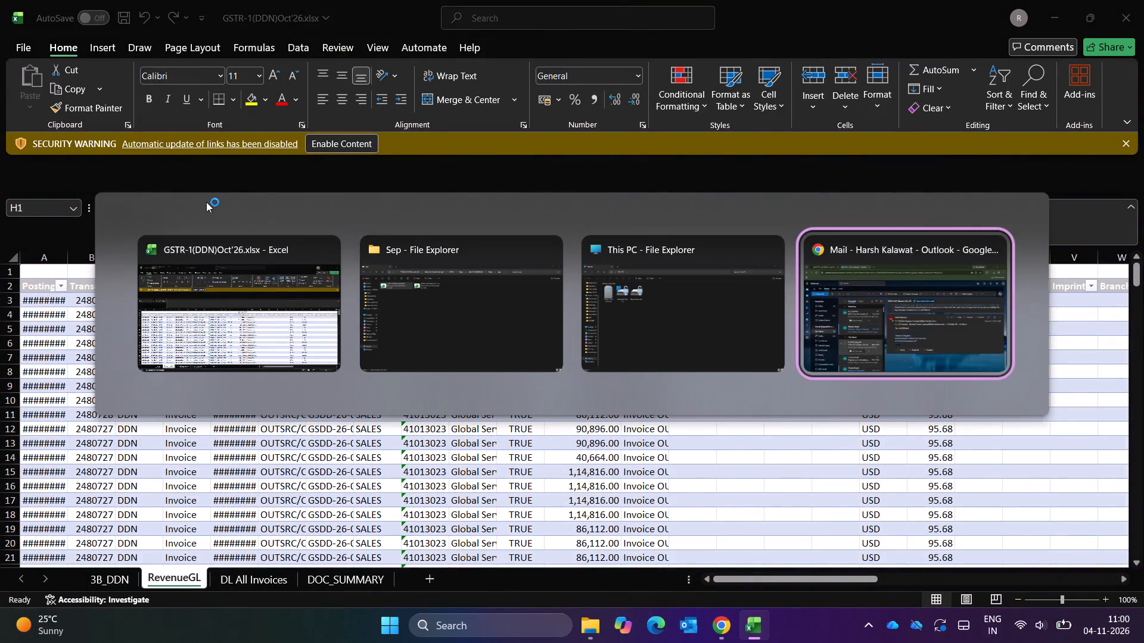
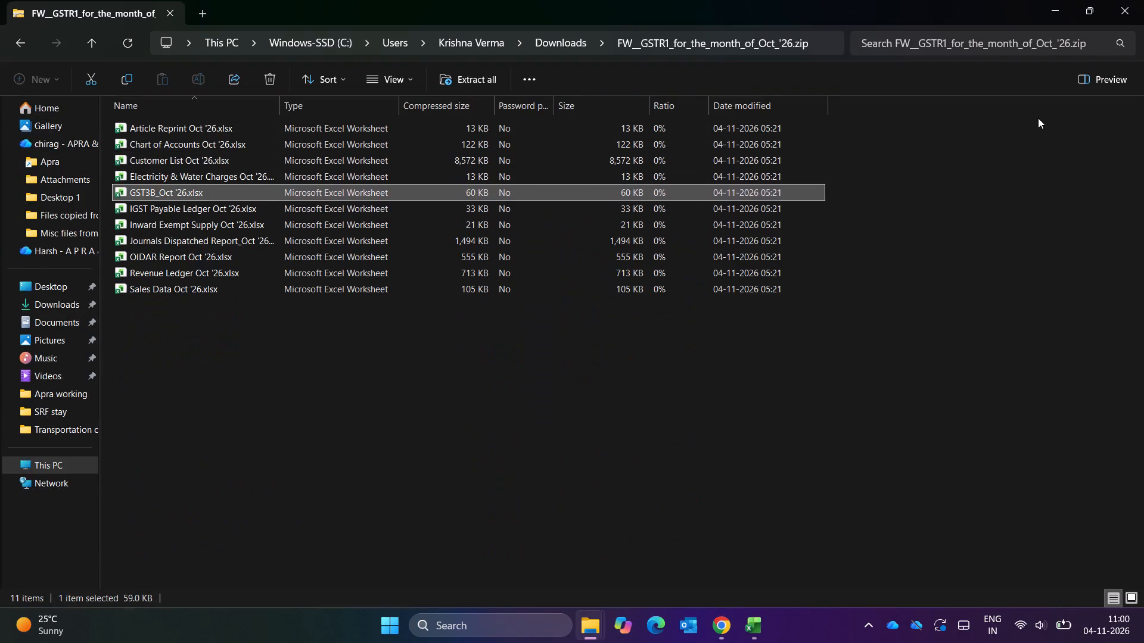
Open Revenue Ledger Oct '26.xlsx from the FW__GSTR1_for_the_month_of_Oct_'26.zip archive in Excel.
{"action": "key", "text": "Down"}
{"action": "key", "text": "Down"}
{"action": "key", "text": "Down"}
{"action": "key", "text": "Down"}
{"action": "key", "text": "Down"}
{"action": "key", "text": "Return"}
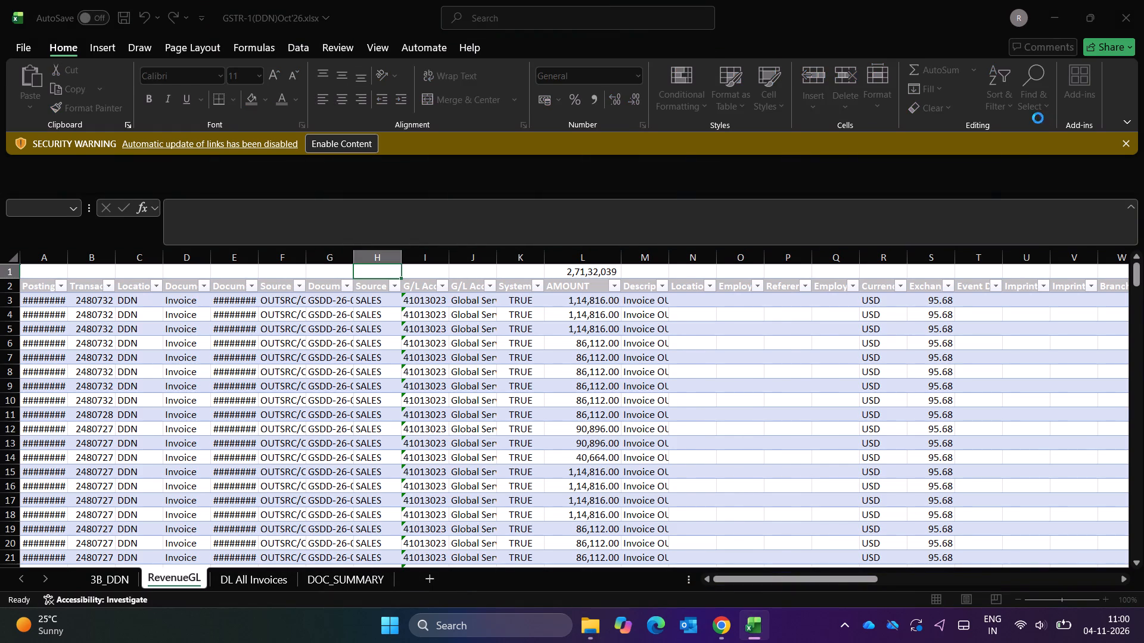
Enable editing in the Revenue Ledger Oct '26.xlsx workbook.
{"action": "key", "text": "ctrl+Up"}
{"action": "key", "text": "ctrl+Up"}
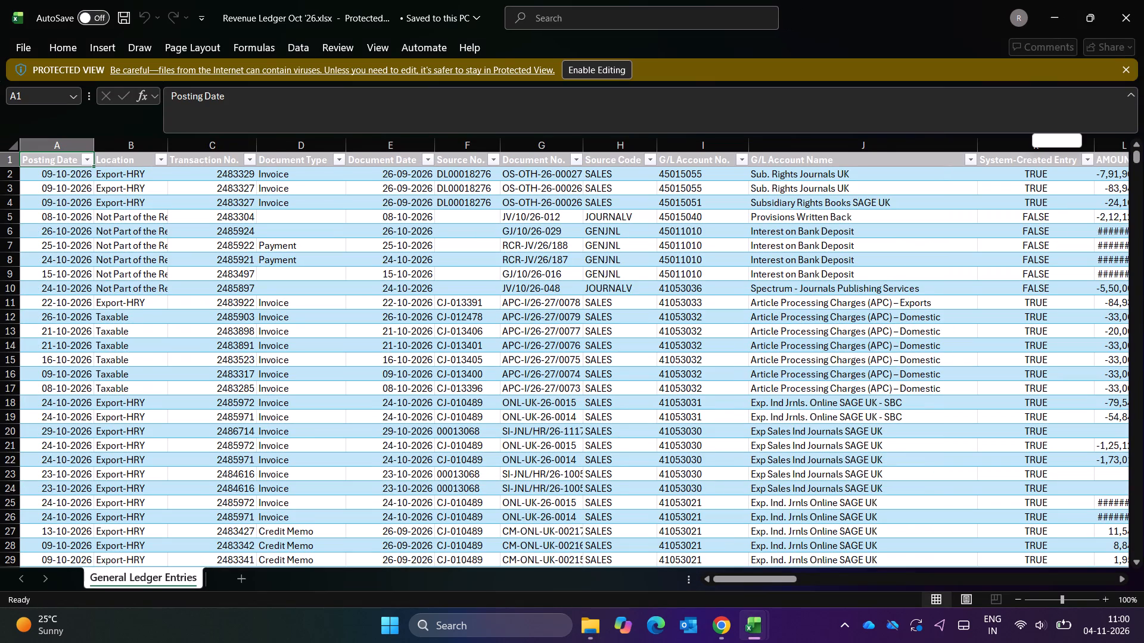
{"action": "left_click", "coordinate": [626, 67]}
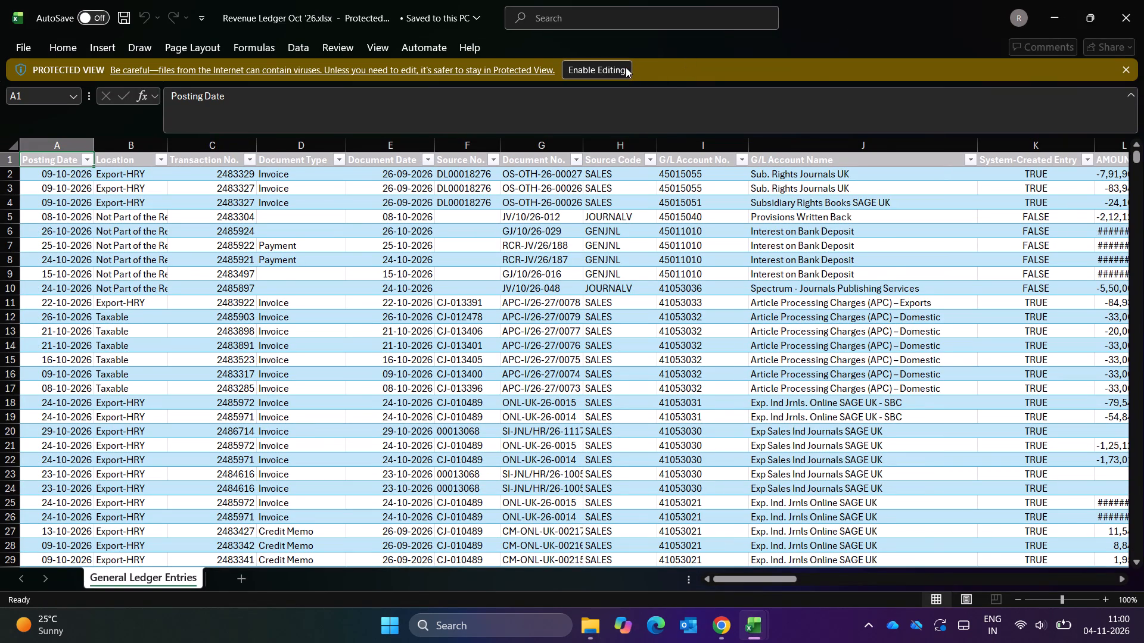
Filter the Location column of the General Ledger Entries table to show only DDN.
{"action": "key", "text": "Right"}
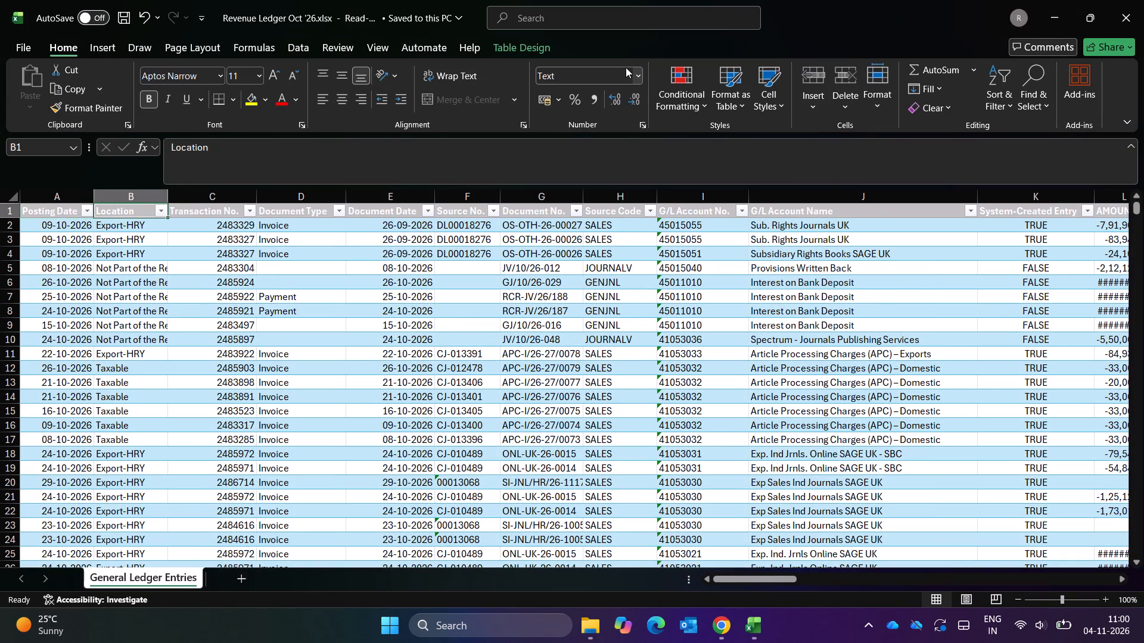
{"action": "key", "text": "alt+Down"}
{"action": "key", "text": "alt+Down"}
{"action": "key", "text": "alt+Down"}
{"action": "key", "text": "alt+Down"}
{"action": "key", "text": "alt+Down"}
{"action": "key", "text": "alt+Down"}
{"action": "key", "text": "alt+Down"}
{"action": "key", "text": "alt+Down"}
{"action": "key", "text": "alt+Down"}
{"action": "key", "text": "alt+Down"}
{"action": "key", "text": "space"}
{"action": "key", "text": "Down"}
{"action": "key", "text": "Down"}
{"action": "key", "text": "Down"}
{"action": "key", "text": "Down"}
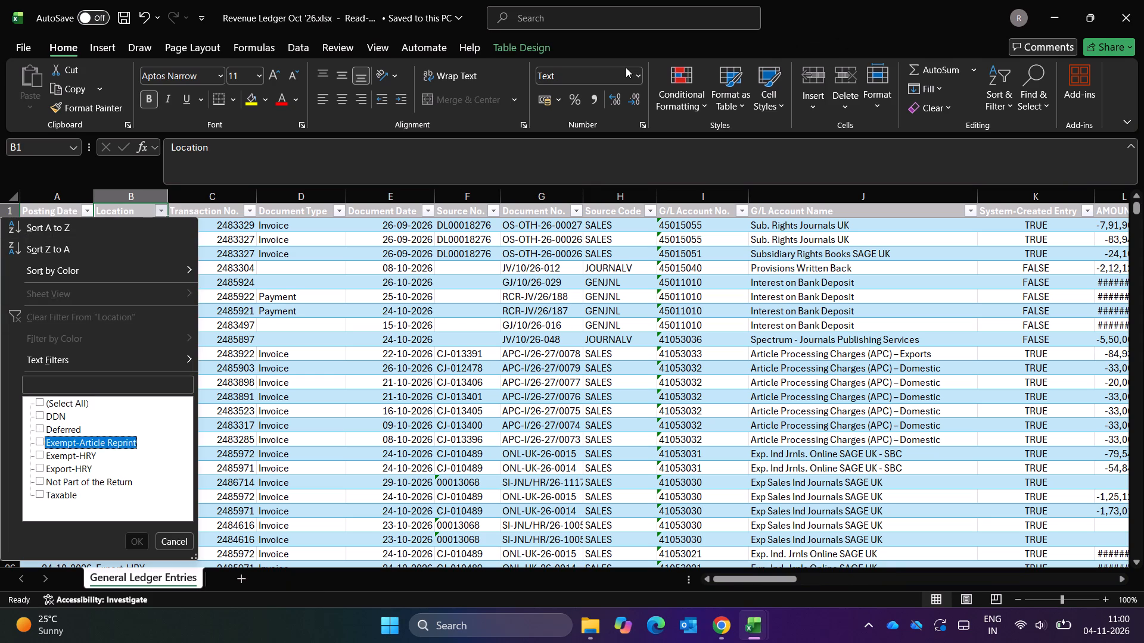
{"action": "key", "text": "Down"}
{"action": "key", "text": "Down"}
{"action": "key", "text": "Down"}
{"action": "key", "text": "Down"}
{"action": "key", "text": "Up"}
{"action": "key", "text": "Up"}
{"action": "key", "text": "Up"}
{"action": "key", "text": "Up"}
{"action": "key", "text": "Up"}
{"action": "key", "text": "Up"}
{"action": "key", "text": "Up"}
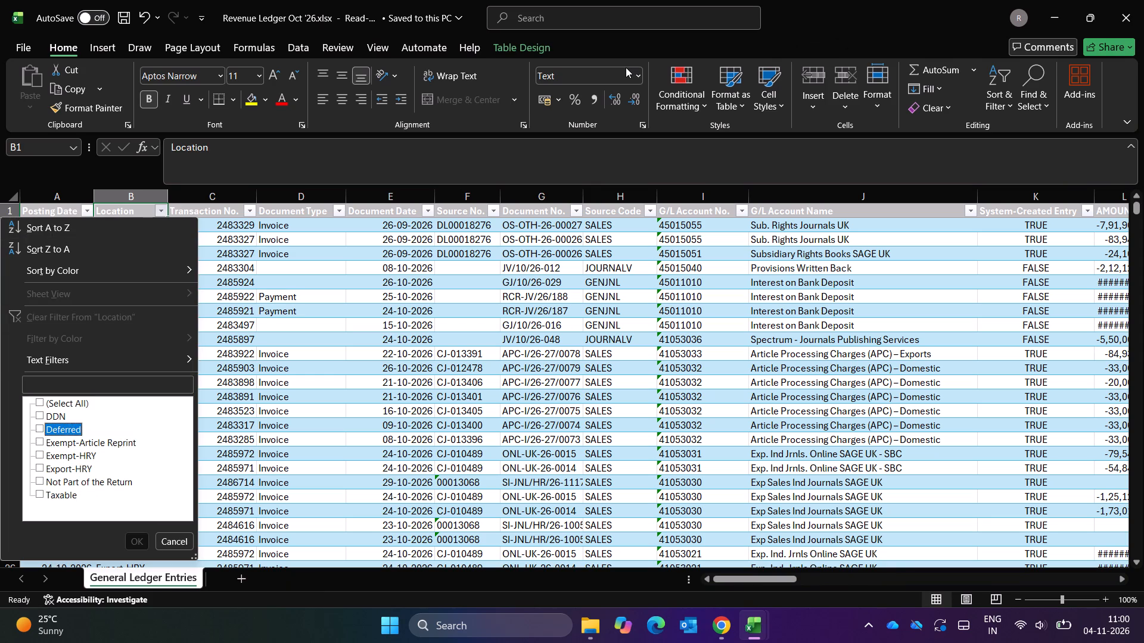
{"action": "key", "text": "space"}
{"action": "key", "text": "Return"}
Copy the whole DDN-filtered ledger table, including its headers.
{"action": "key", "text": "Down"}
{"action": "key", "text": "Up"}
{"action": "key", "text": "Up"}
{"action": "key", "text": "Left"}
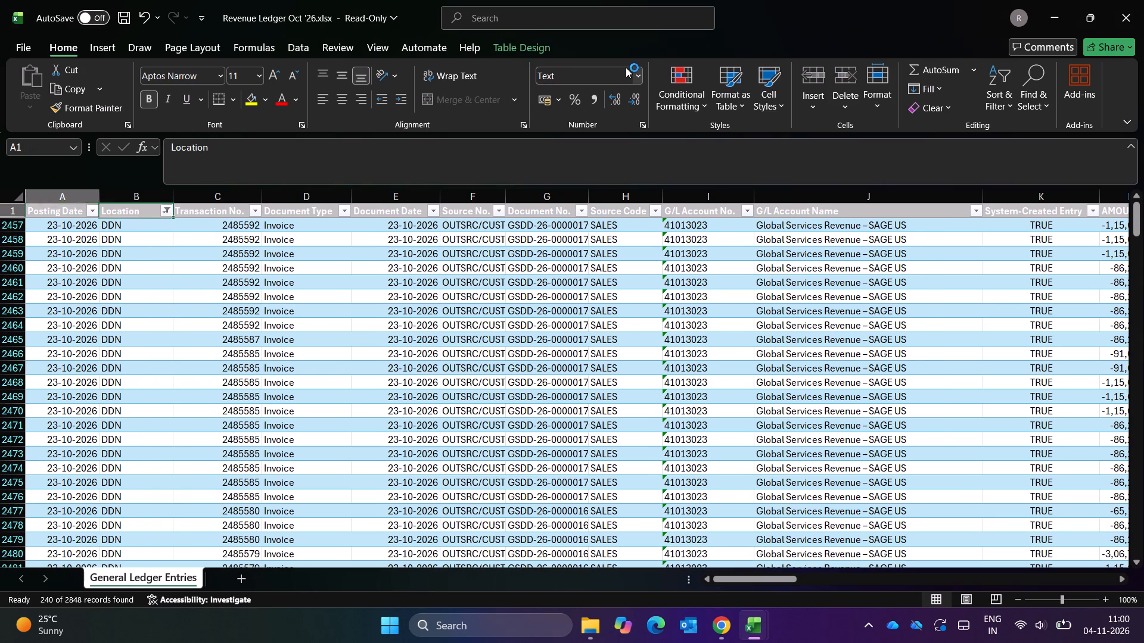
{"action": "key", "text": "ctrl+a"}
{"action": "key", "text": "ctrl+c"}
Switch to the GSTR-1(DDN)Oct'26.xlsx workbook and delete its RevenueGL sheet.
{"action": "key", "text": "alt+Tab"}
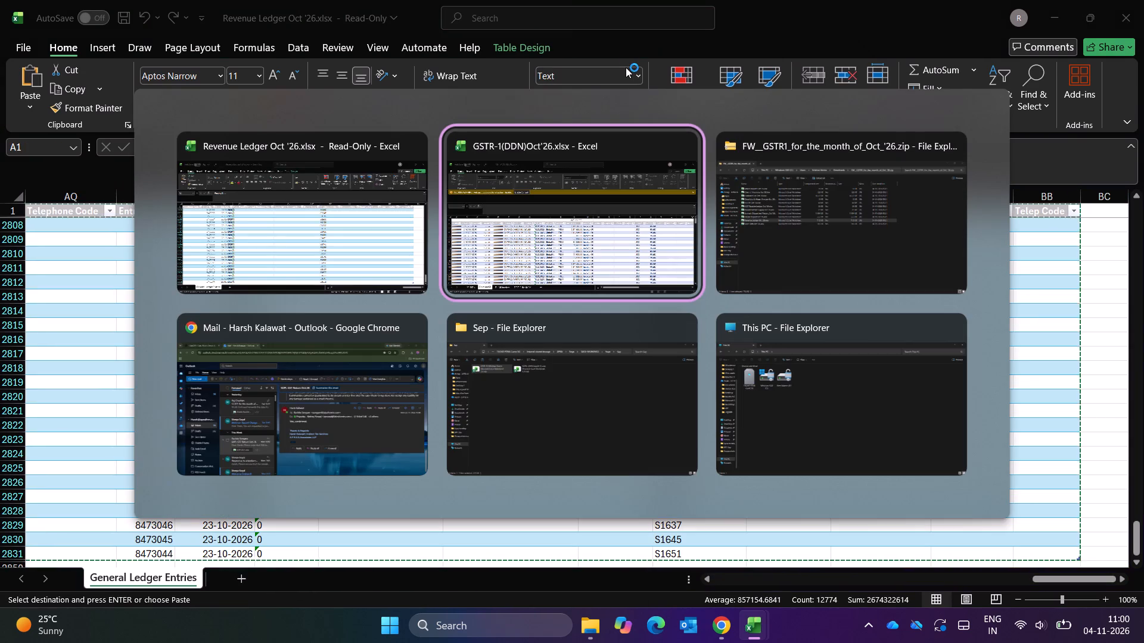
{"action": "key", "text": "ctrl+Left"}
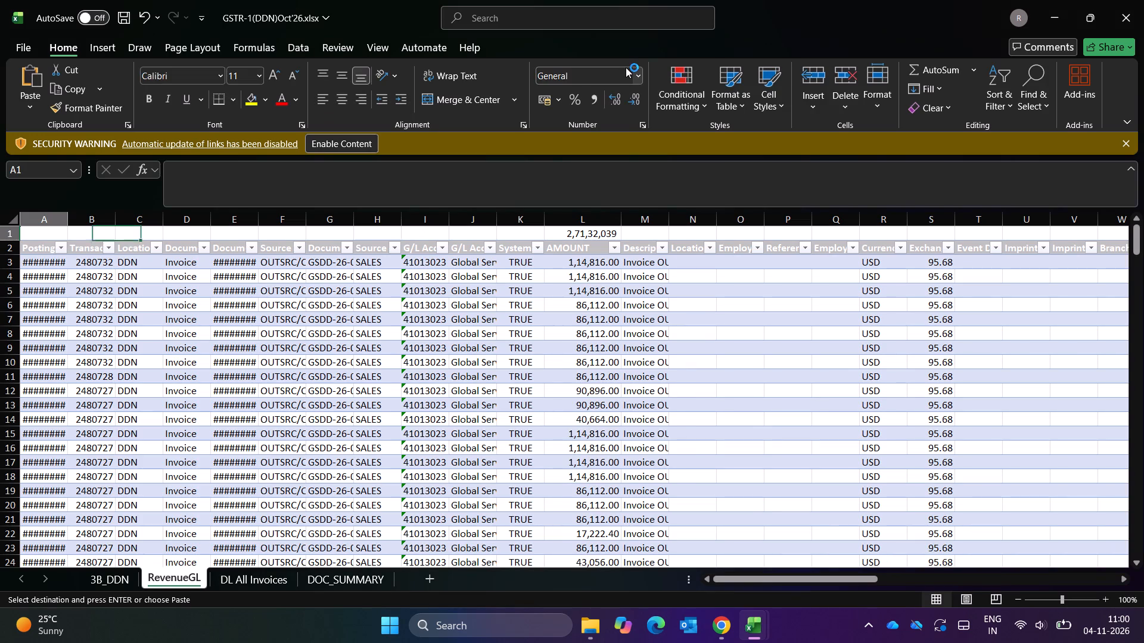
{"action": "key", "text": "ctrl+Left"}
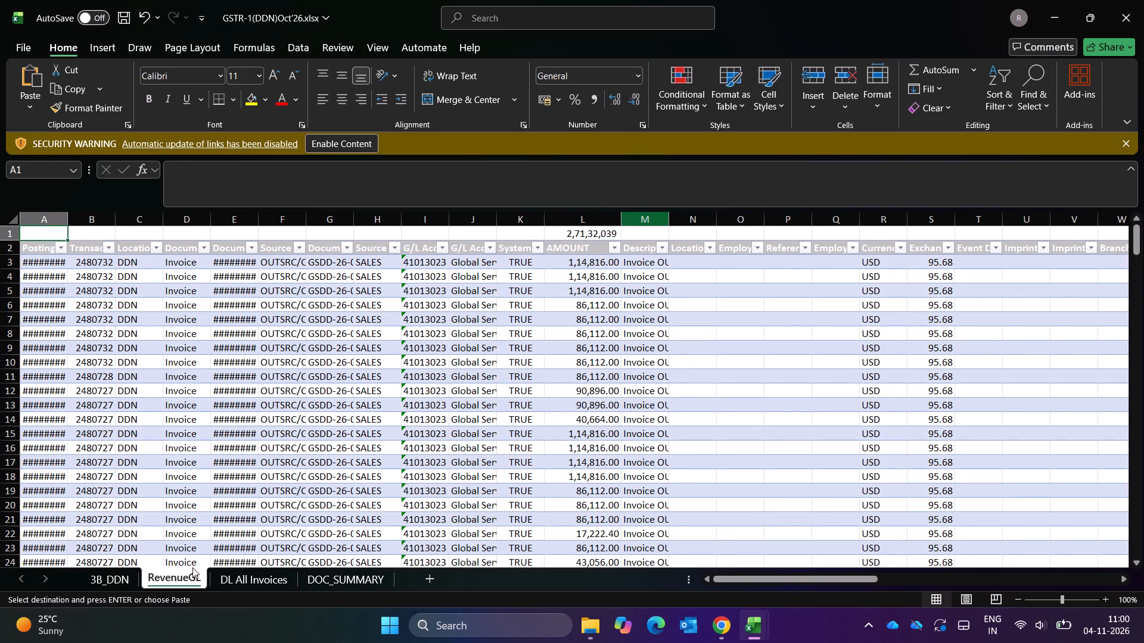
{"action": "right_click", "coordinate": [189, 573]}
{"action": "left_click", "coordinate": [230, 369]}
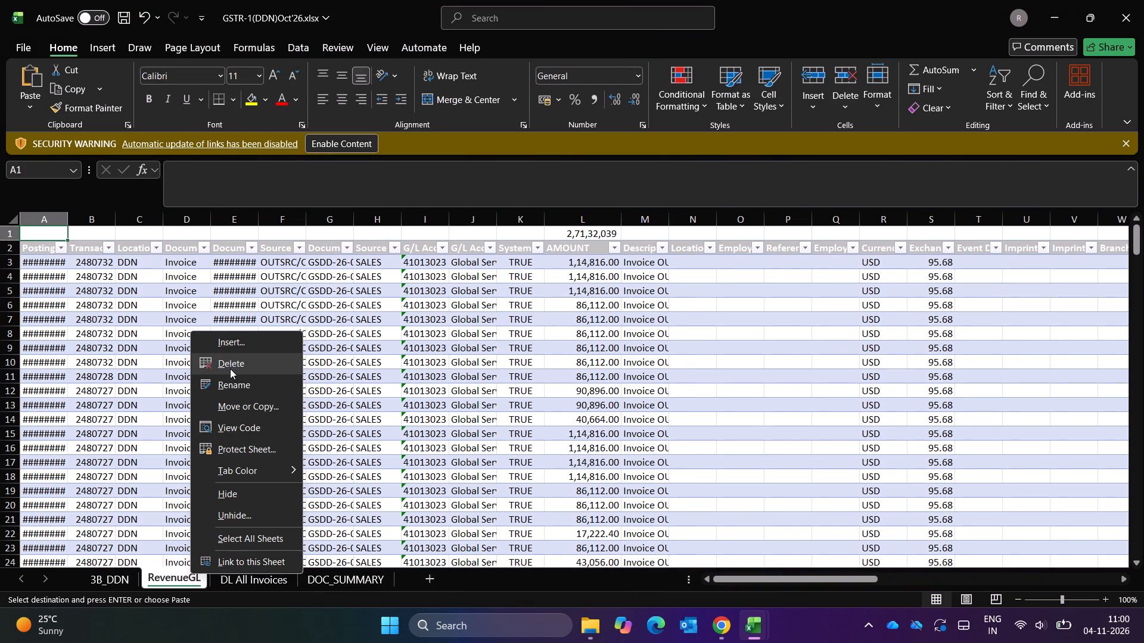
{"action": "key", "text": "Return"}
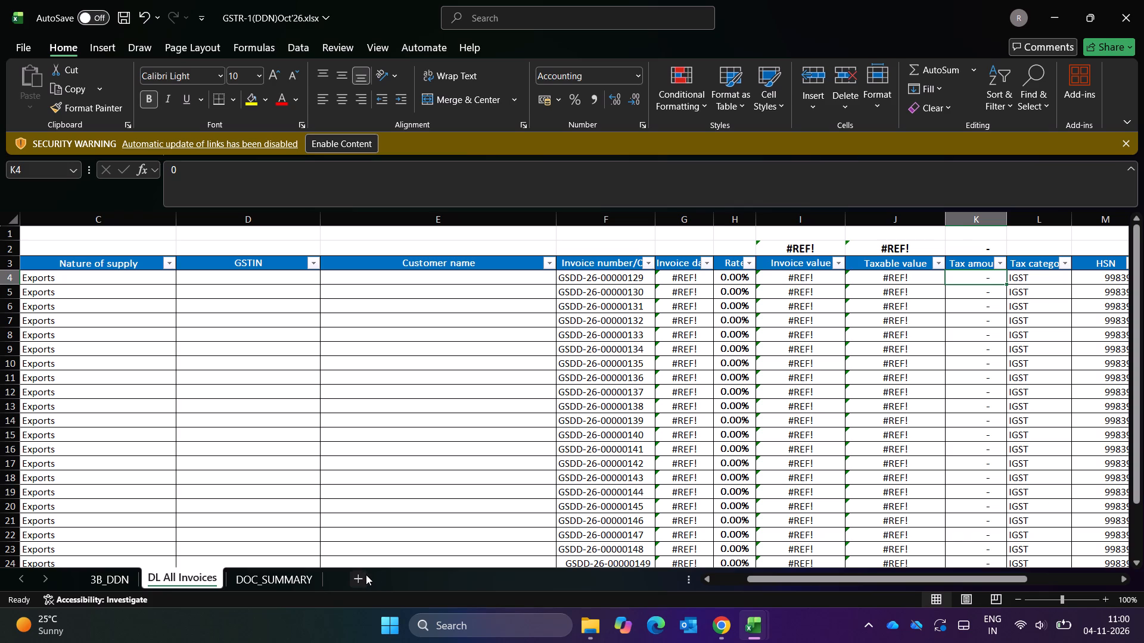
Insert a new blank sheet after the DL All Invoices sheet.
{"action": "key", "text": "Escape"}
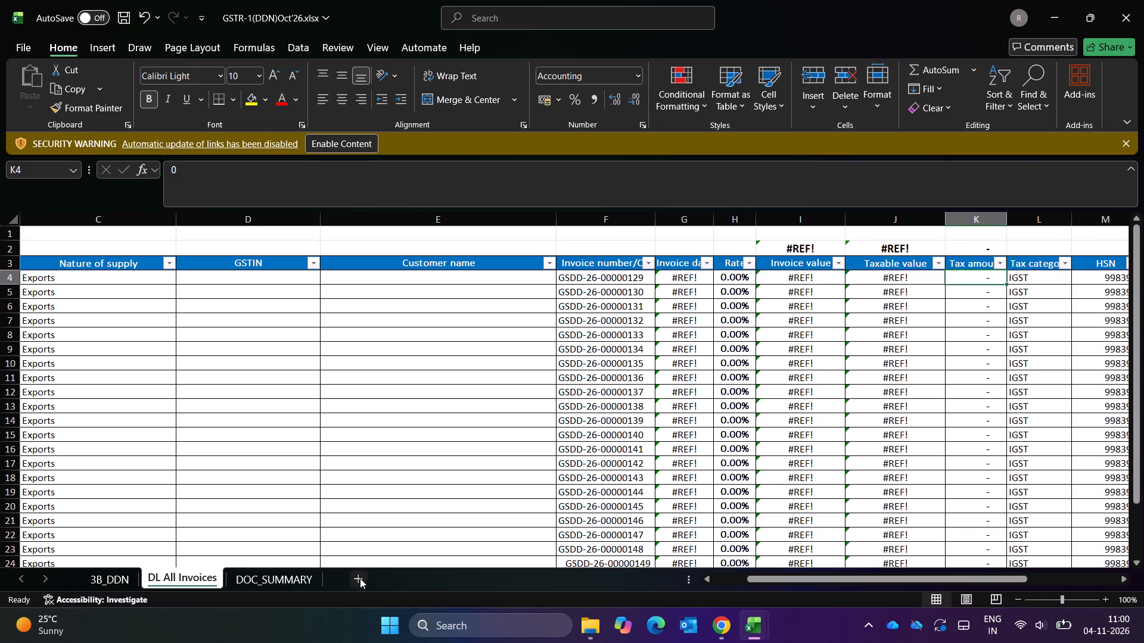
{"action": "left_click", "coordinate": [360, 578]}
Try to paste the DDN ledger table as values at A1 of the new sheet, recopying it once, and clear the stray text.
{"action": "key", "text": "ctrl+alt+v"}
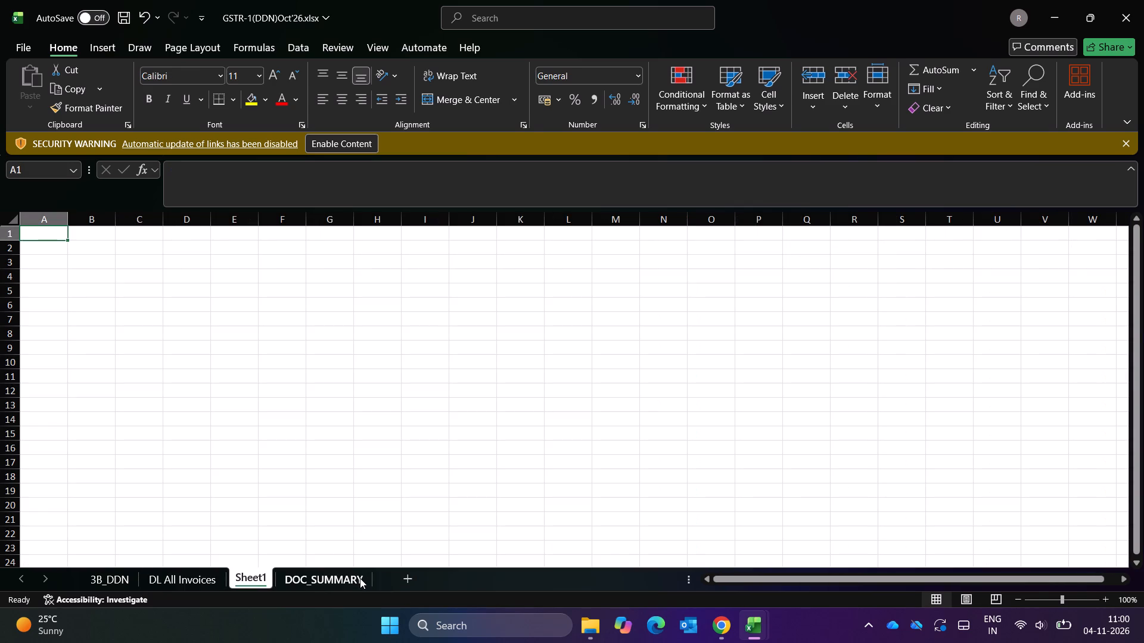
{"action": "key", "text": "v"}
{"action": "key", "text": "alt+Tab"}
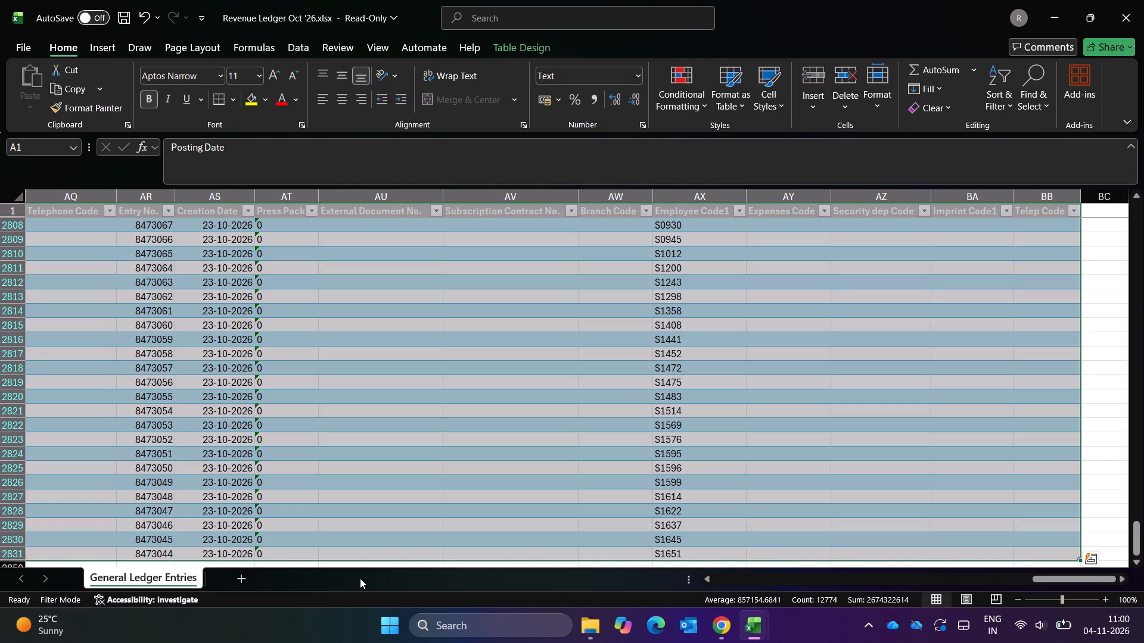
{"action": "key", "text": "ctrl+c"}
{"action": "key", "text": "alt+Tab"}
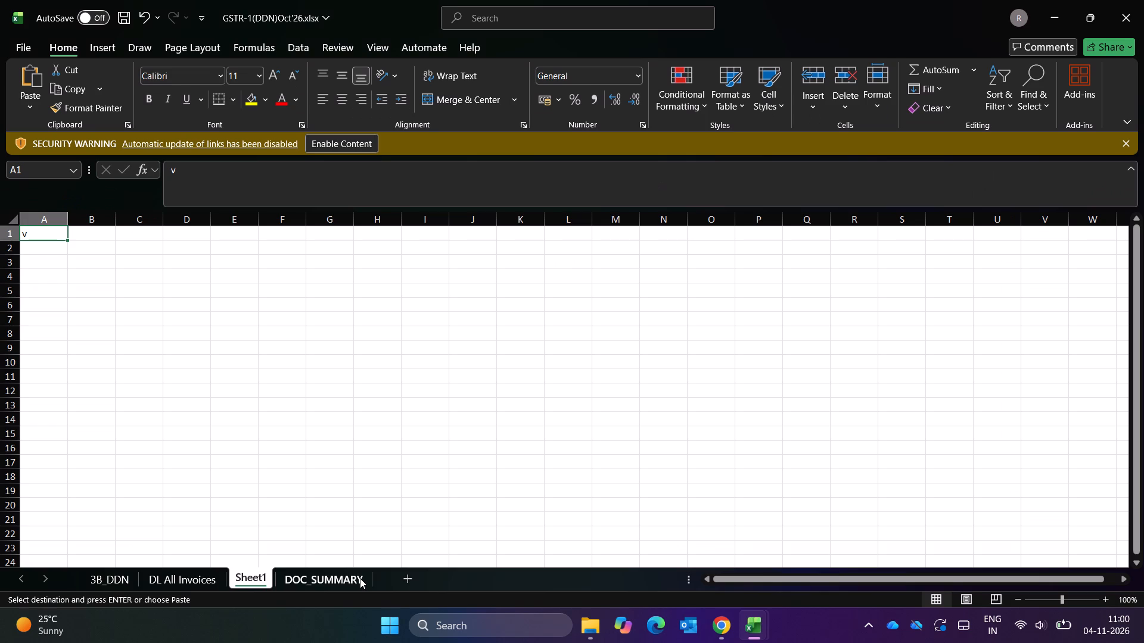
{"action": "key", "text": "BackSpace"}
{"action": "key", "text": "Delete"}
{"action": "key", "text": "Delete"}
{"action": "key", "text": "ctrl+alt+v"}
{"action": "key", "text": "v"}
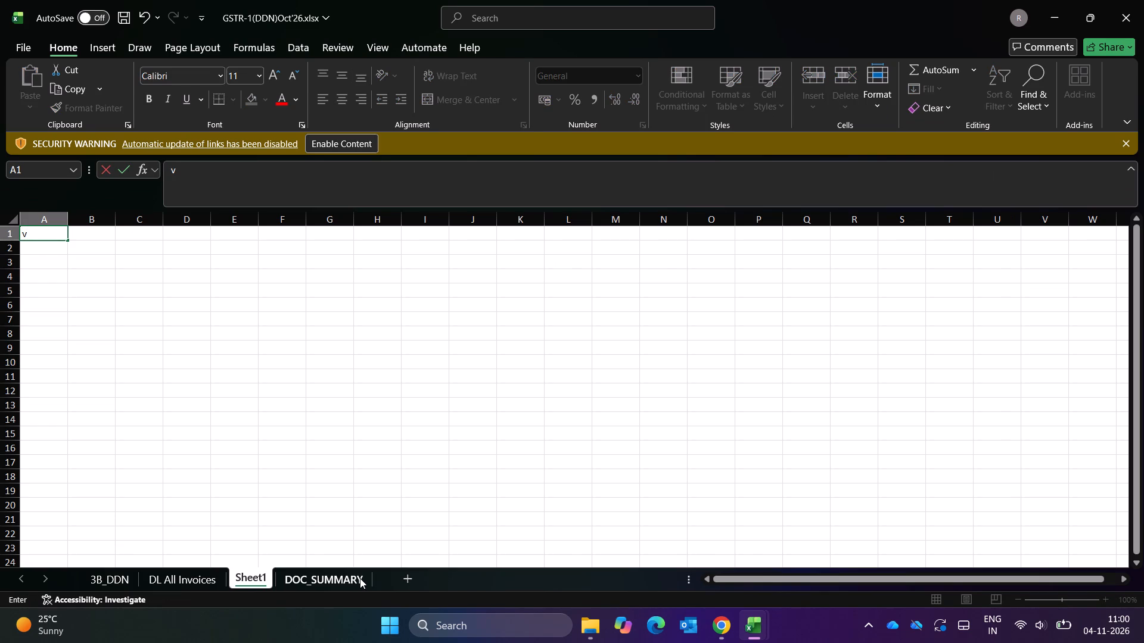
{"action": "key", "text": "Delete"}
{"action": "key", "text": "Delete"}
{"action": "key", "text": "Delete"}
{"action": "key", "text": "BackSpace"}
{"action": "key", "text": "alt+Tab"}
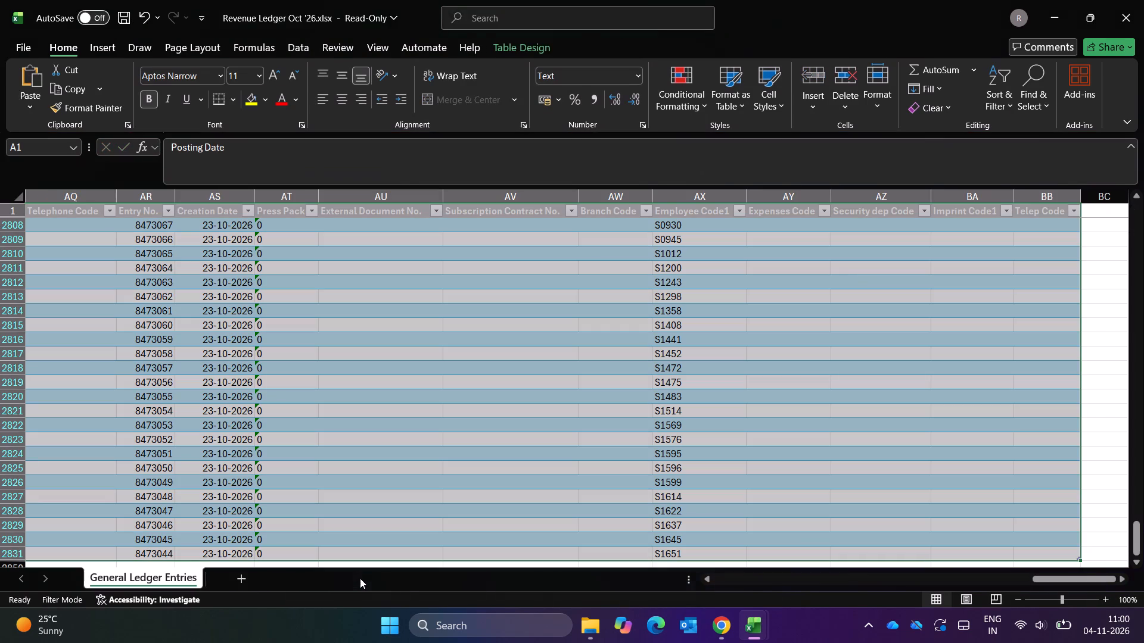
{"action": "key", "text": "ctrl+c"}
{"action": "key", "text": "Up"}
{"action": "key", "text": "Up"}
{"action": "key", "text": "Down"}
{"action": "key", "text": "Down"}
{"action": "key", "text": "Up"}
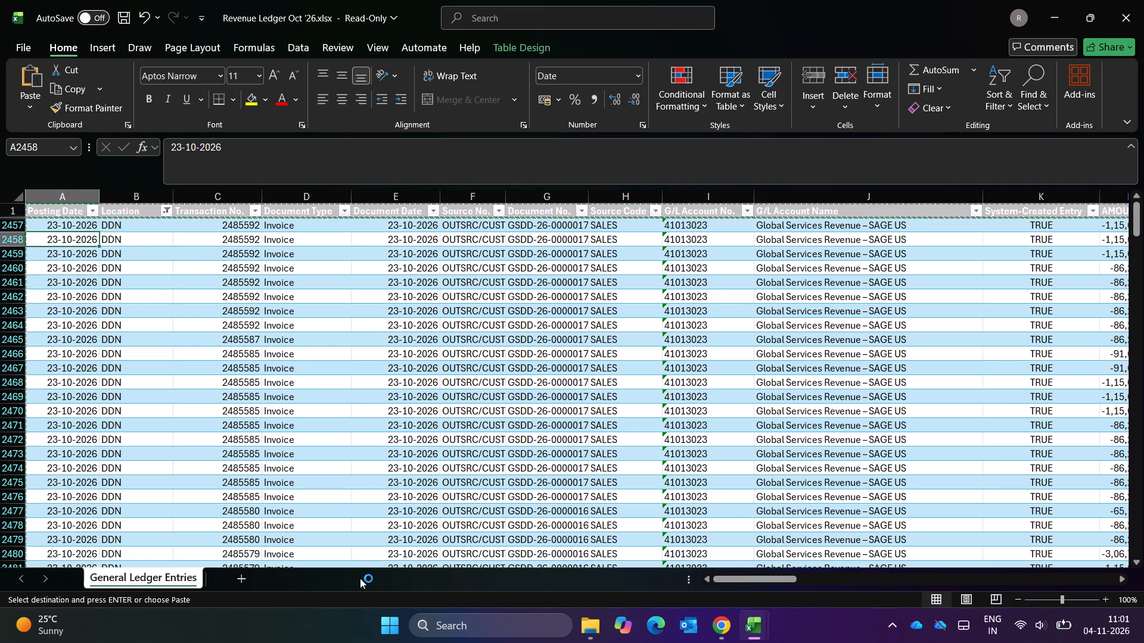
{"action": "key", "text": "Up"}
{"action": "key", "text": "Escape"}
Check the selected entries in the Location filter of the Revenue Ledger table.
{"action": "key", "text": "Right"}
{"action": "key", "text": "alt+Down"}
{"action": "key", "text": "alt+Down"}
{"action": "key", "text": "alt+Down"}
{"action": "key", "text": "alt+Down"}
{"action": "key", "text": "alt+Down"}
{"action": "key", "text": "alt+Down"}
{"action": "key", "text": "alt+Down"}
{"action": "key", "text": "alt+Down"}
{"action": "key", "text": "alt+Down"}
{"action": "key", "text": "alt+Down"}
{"action": "key", "text": "alt+Down"}
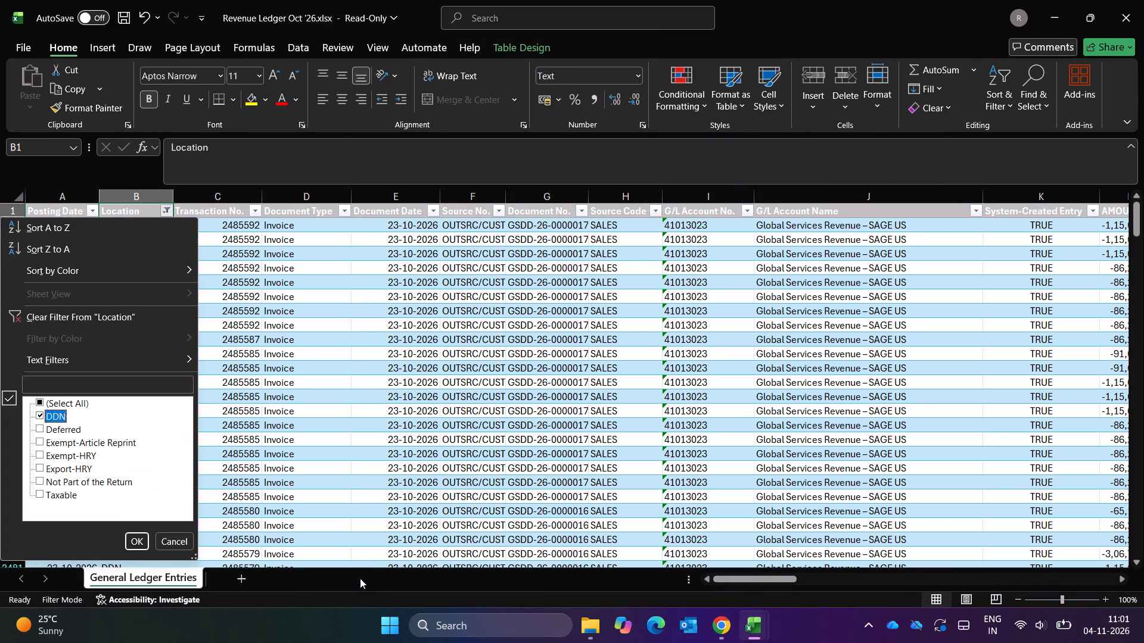
{"action": "key", "text": "Down"}
{"action": "key", "text": "Down"}
{"action": "key", "text": "Down"}
{"action": "key", "text": "Down"}
{"action": "key", "text": "Down"}
{"action": "key", "text": "Down"}
{"action": "key", "text": "Escape"}
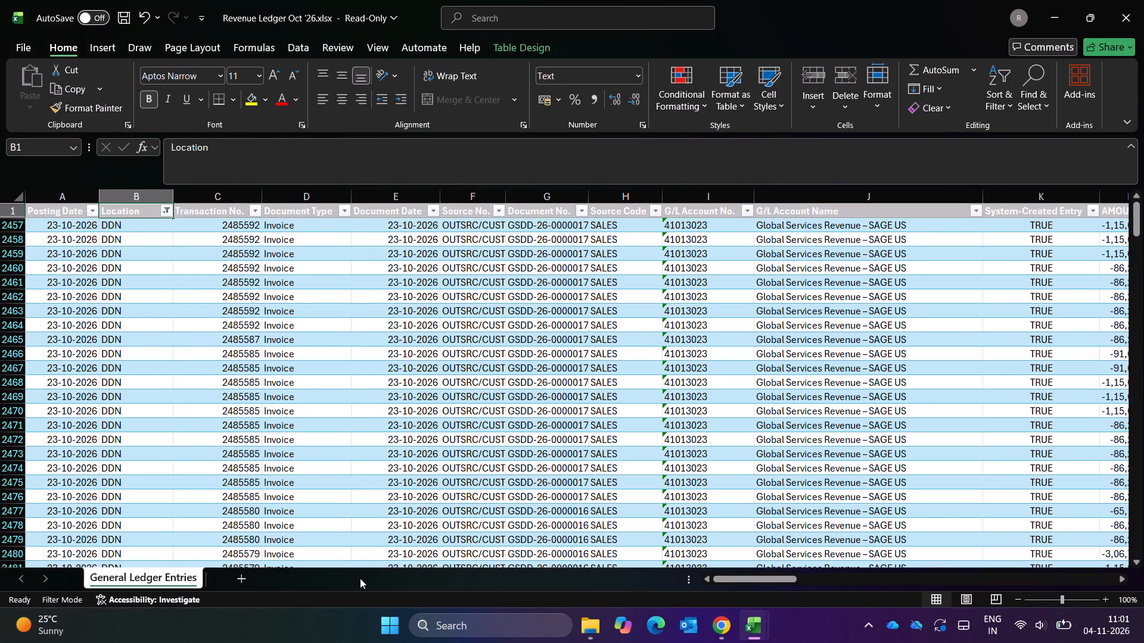
Copy the DDN-filtered ledger table and paste it at A1 of the new sheet in the GSTR-1 workbook, keeping its formatting.
{"action": "key", "text": "ctrl+a"}
{"action": "key", "text": "ctrl+c"}
{"action": "key", "text": "alt+Tab"}
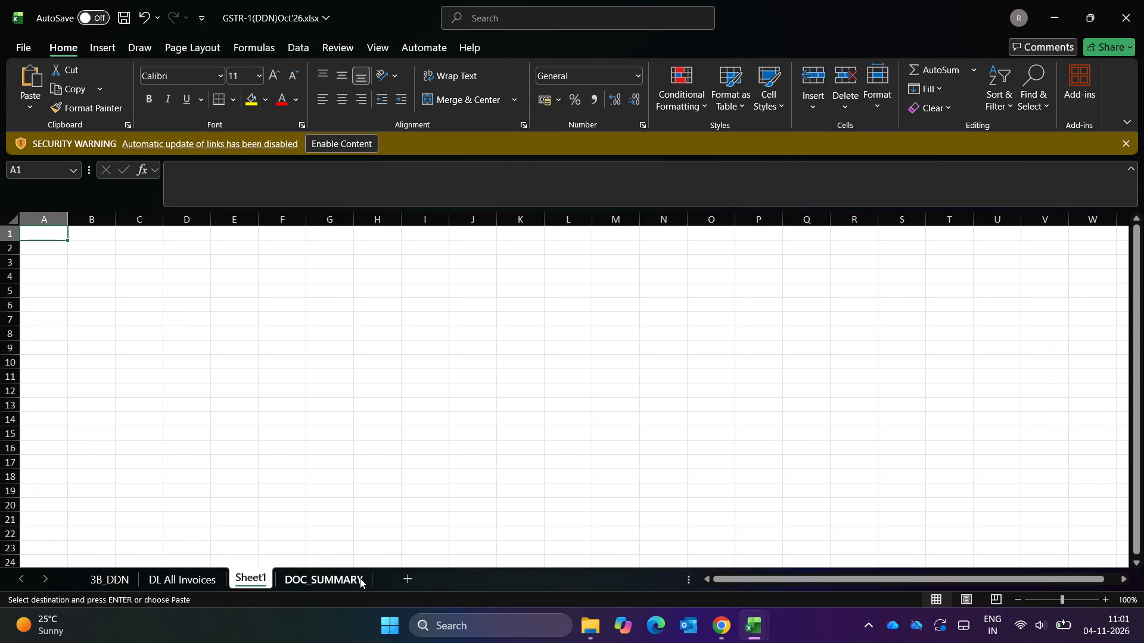
{"action": "key", "text": "ctrl+alt+v"}
{"action": "key", "text": "v"}
{"action": "key", "text": "Return"}
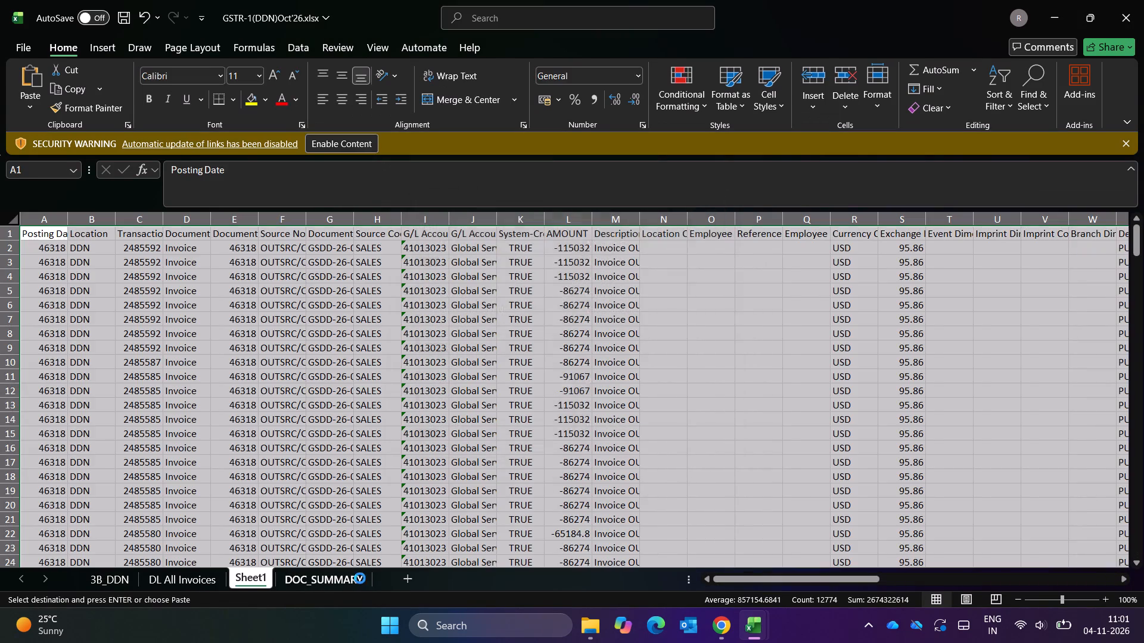
{"action": "key", "text": "ctrl+v"}
{"action": "key", "text": "Escape"}
Add filters to the header row of the pasted ledger table.
{"action": "key", "text": "Up"}
{"action": "key", "text": "Down"}
{"action": "key", "text": "Up"}
{"action": "key", "text": "ctrl+shift+Right"}
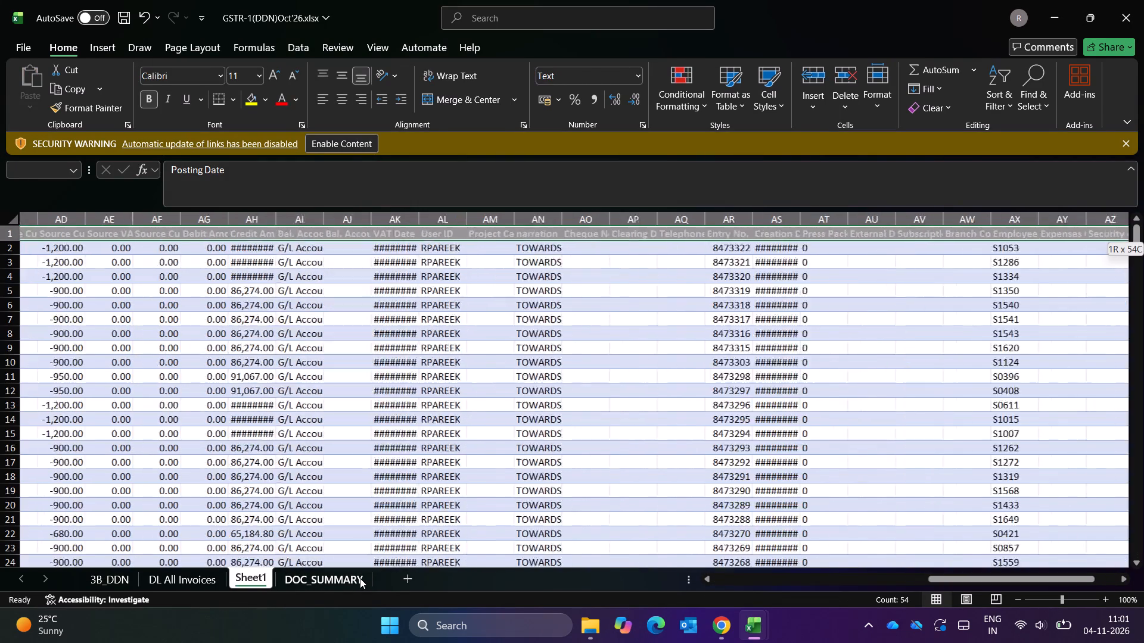
{"action": "key", "text": "ctrl+shift+l"}
Examine the column headings of the pasted ledger table from Posting Date through the Source VAT Currency Amount area.
{"action": "key", "text": "Right"}
{"action": "key", "text": "Right"}
{"action": "key", "text": "Right"}
{"action": "key", "text": "Right"}
{"action": "key", "text": "Right"}
{"action": "key", "text": "Right"}
{"action": "key", "text": "Right"}
{"action": "key", "text": "Right"}
{"action": "key", "text": "Right"}
{"action": "key", "text": "Right"}
{"action": "key", "text": "Right"}
{"action": "key", "text": "Right"}
{"action": "key", "text": "Right"}
{"action": "key", "text": "Right"}
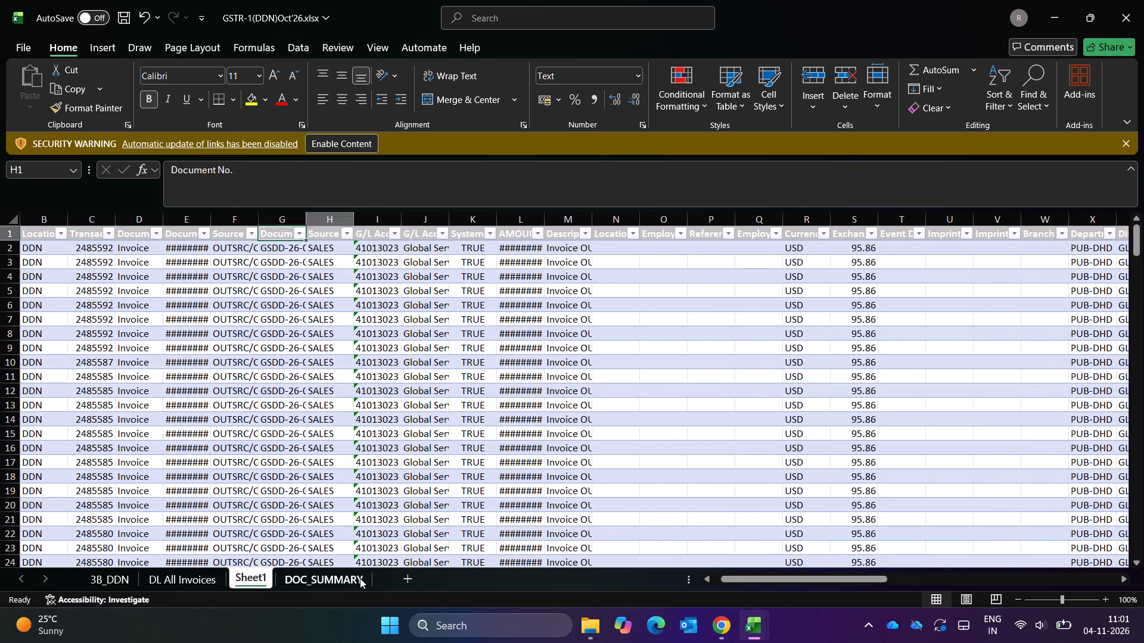
{"action": "key", "text": "Right"}
{"action": "key", "text": "Right"}
{"action": "key", "text": "Right"}
{"action": "key", "text": "Right"}
{"action": "key", "text": "Right"}
{"action": "key", "text": "Right"}
{"action": "key", "text": "Right"}
{"action": "key", "text": "Right"}
{"action": "key", "text": "Right"}
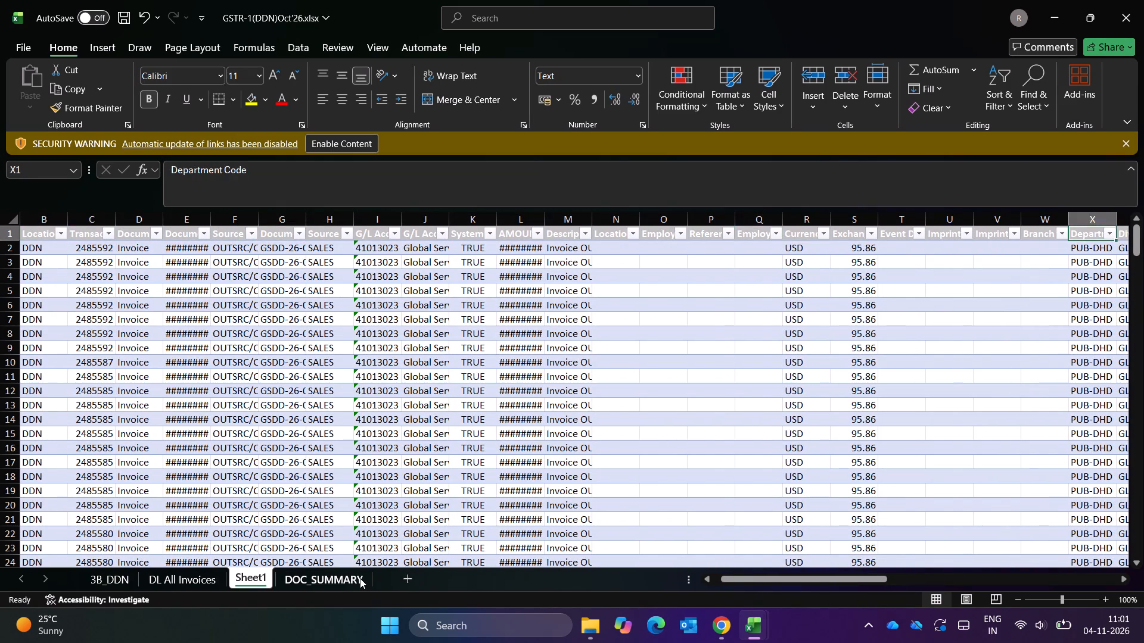
{"action": "key", "text": "Right"}
{"action": "key", "text": "Right"}
{"action": "key", "text": "Right"}
{"action": "key", "text": "Right"}
{"action": "key", "text": "Right"}
{"action": "key", "text": "Right"}
{"action": "key", "text": "Right"}
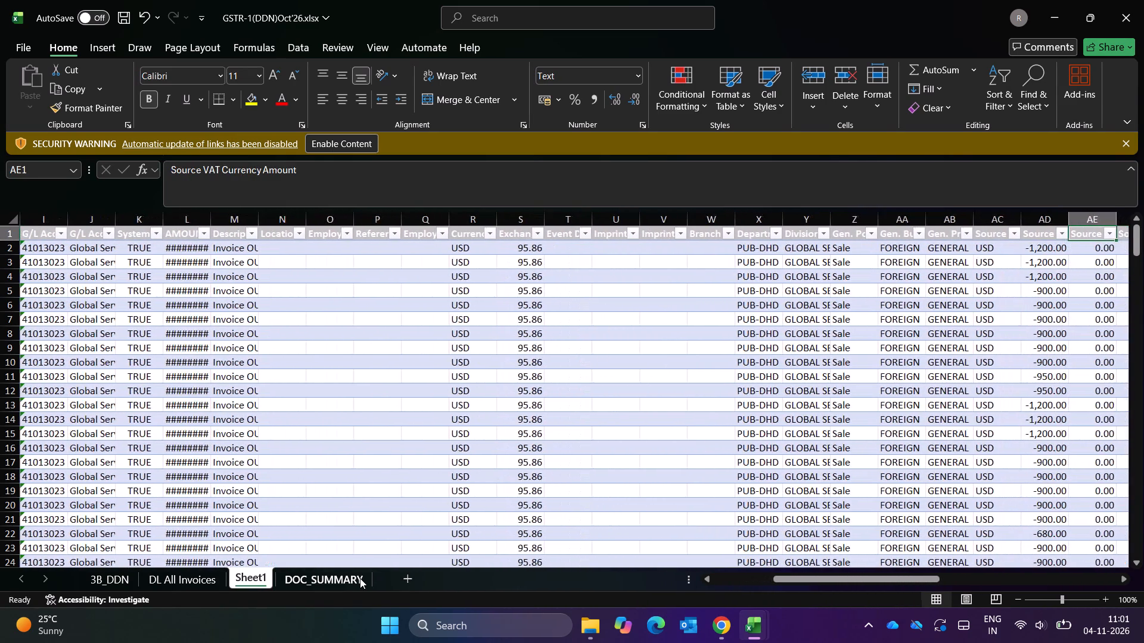
{"action": "key", "text": "Right"}
AutoFit the width of the AMOUNT column in the pasted ledger table.
{"action": "key", "text": "ctrl+Left"}
{"action": "key", "text": "ctrl+Left"}
{"action": "key", "text": "Right"}
{"action": "key", "text": "Right"}
{"action": "key", "text": "Right"}
{"action": "key", "text": "Right"}
{"action": "key", "text": "Right"}
{"action": "key", "text": "Right"}
{"action": "key", "text": "Right"}
{"action": "key", "text": "Right"}
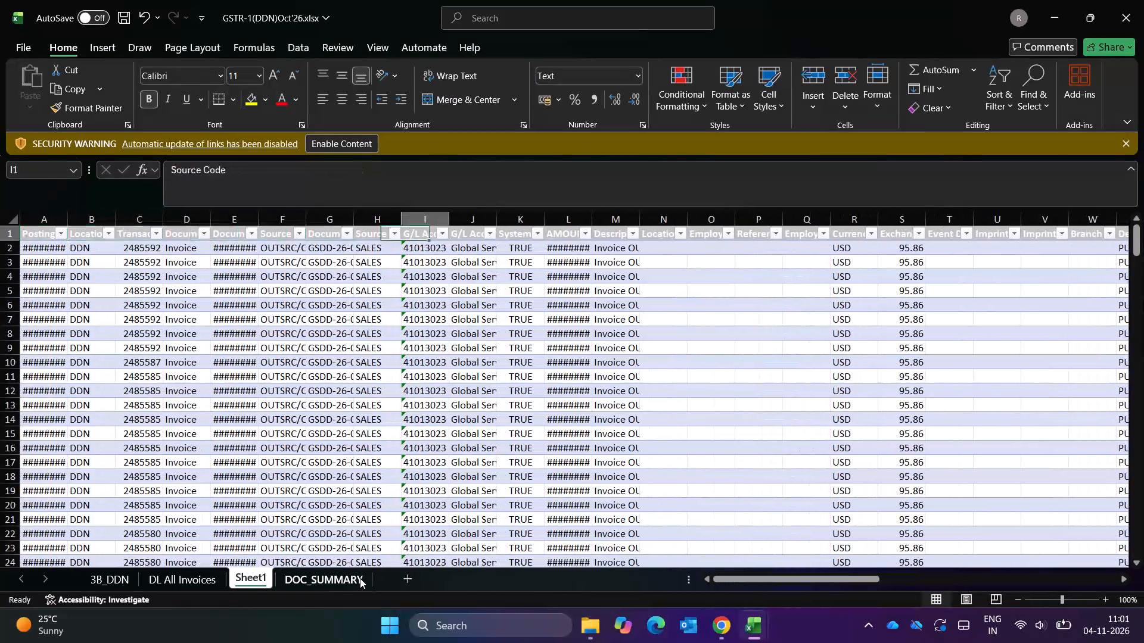
{"action": "key", "text": "Right"}
{"action": "key", "text": "Right"}
{"action": "key", "text": "Right"}
{"action": "key", "text": "shift+space"}
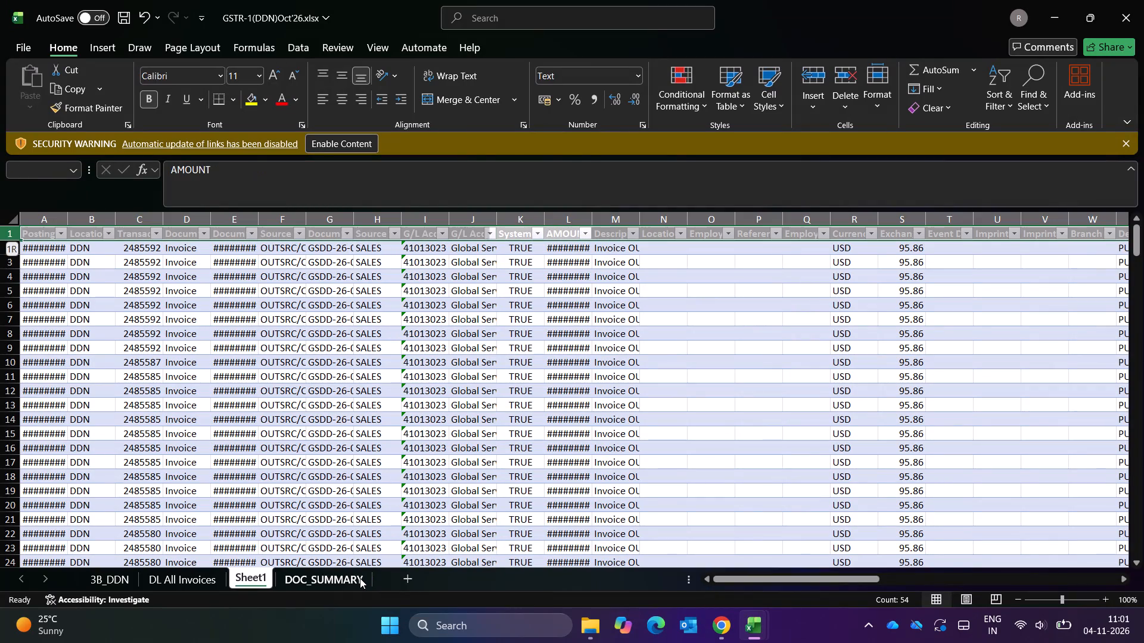
{"action": "key", "text": "Down"}
{"action": "key", "text": "Up"}
{"action": "key", "text": "ctrl+space"}
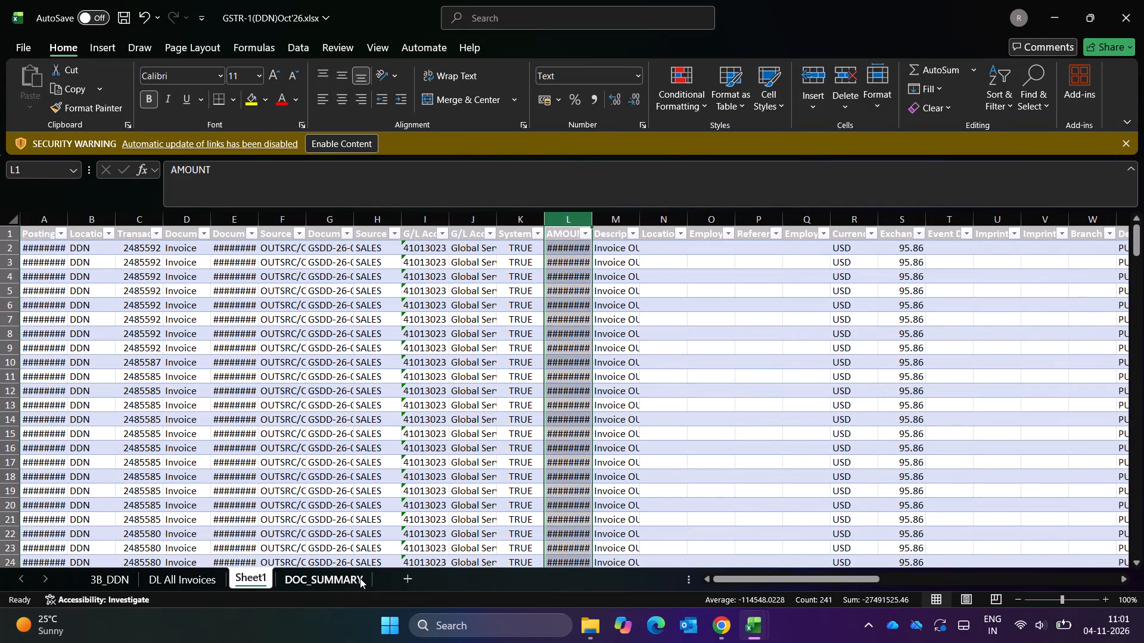
{"action": "key", "text": "alt+h"}
{"action": "type", "text": "oi"}
{"action": "key", "text": "Escape"}
{"action": "key", "text": "Down"}
{"action": "key", "text": "Up"}
{"action": "key", "text": "Right"}
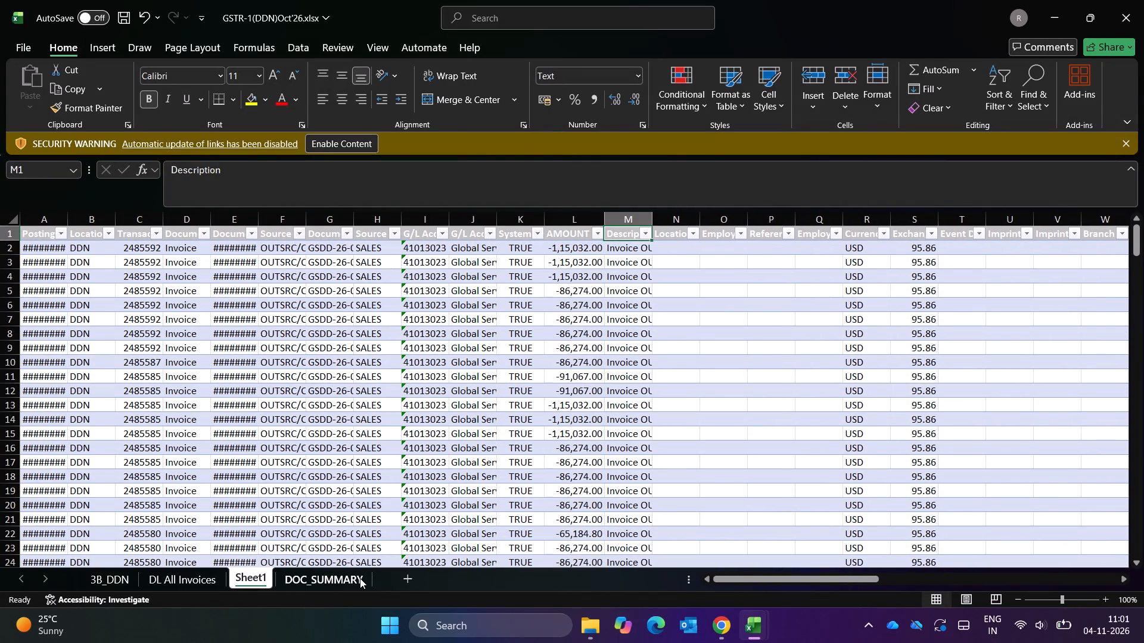
Insert an entire blank row above the header row of the pasted ledger table.
{"action": "key", "text": "ctrl+shift+equal"}
{"action": "key", "text": "Down"}
{"action": "key", "text": "Down"}
{"action": "key", "text": "Down"}
{"action": "key", "text": "Up"}
{"action": "key", "text": "Return"}
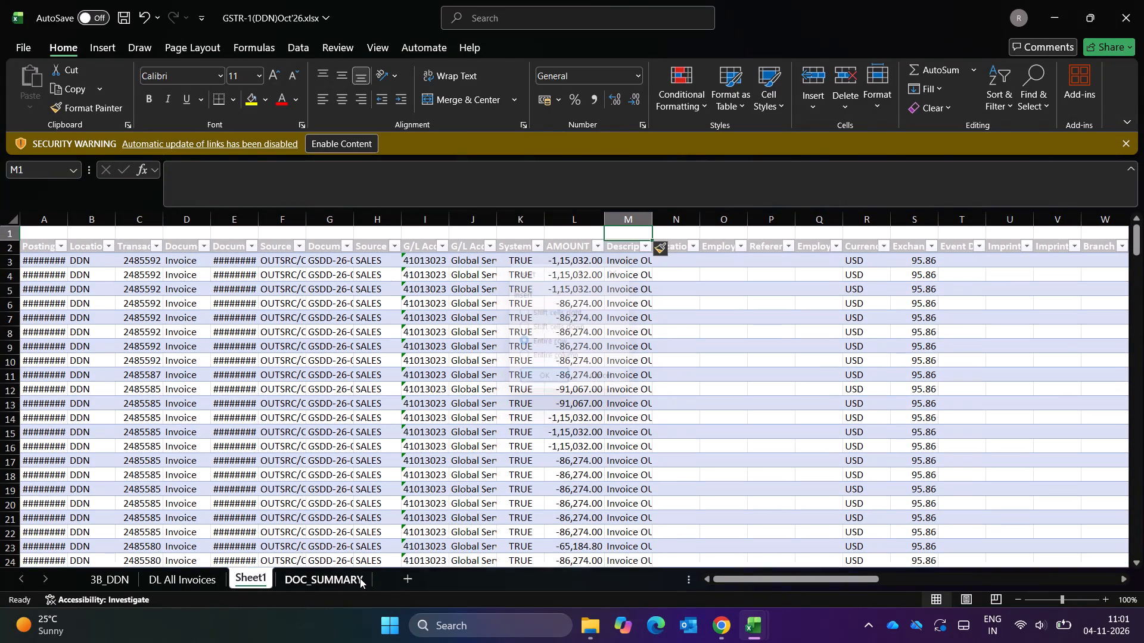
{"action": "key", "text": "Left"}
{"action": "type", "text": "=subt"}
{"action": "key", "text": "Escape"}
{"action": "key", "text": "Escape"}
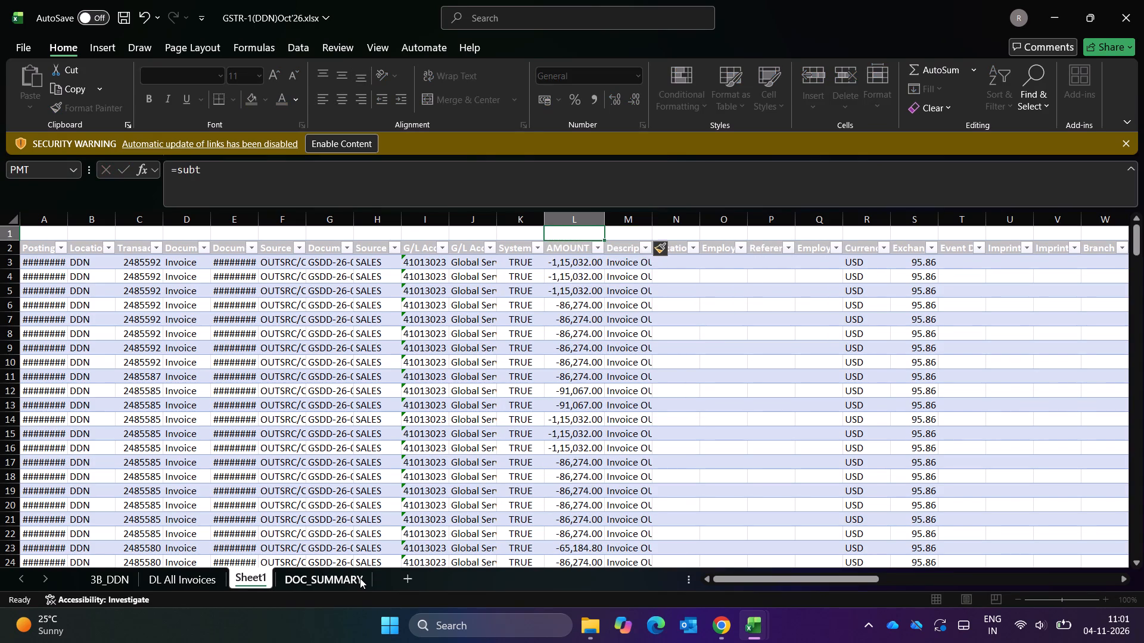
Insert an entire blank column between the AMOUNT and Description columns.
{"action": "key", "text": "Right"}
{"action": "key", "text": "ctrl+shift+equal"}
{"action": "key", "text": "Down"}
{"action": "key", "text": "Down"}
{"action": "key", "text": "Down"}
{"action": "key", "text": "Return"}
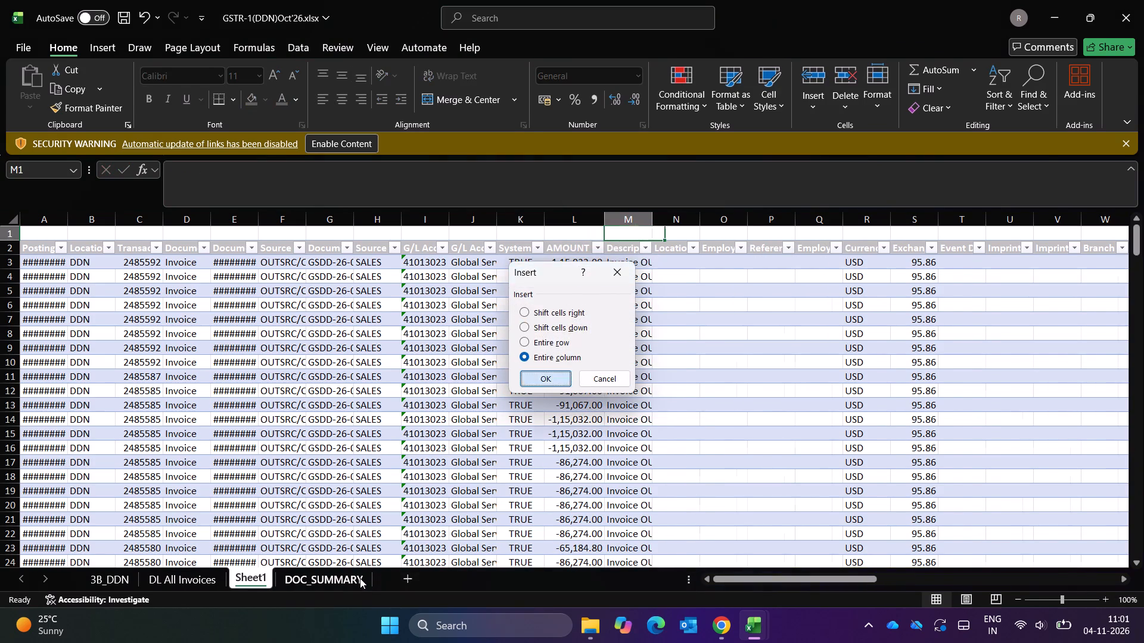
{"action": "key", "text": "Down"}
{"action": "key", "text": "Down"}
{"action": "key", "text": "Escape"}
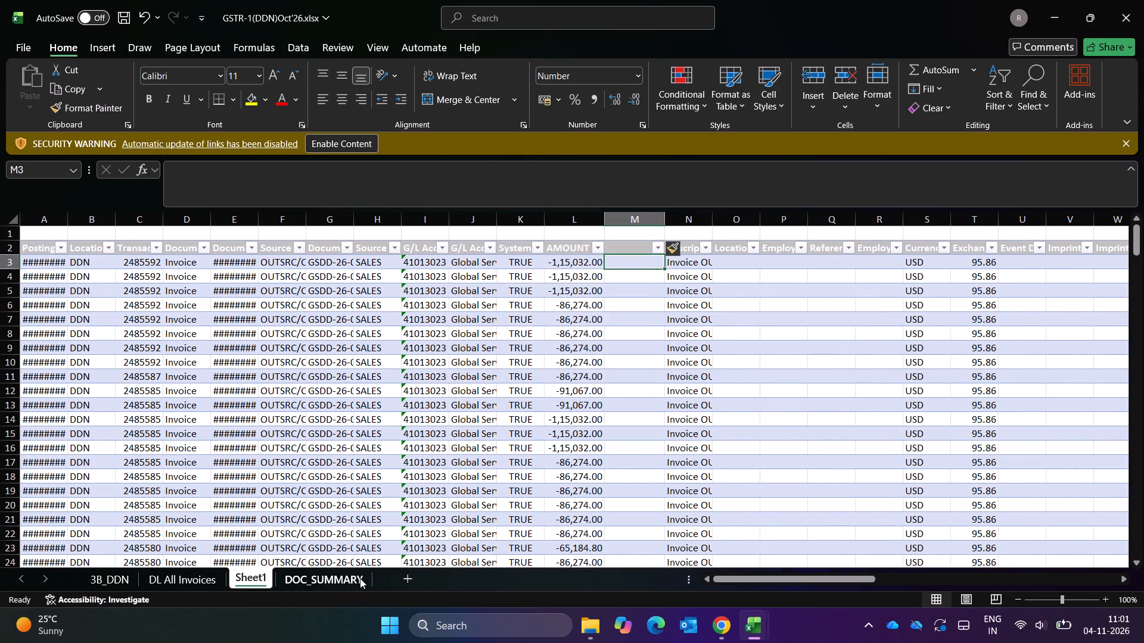
Enter -1 in N1, the cell above the Description header, as the sign multiplier.
{"action": "key", "text": "Up"}
{"action": "key", "text": "Up"}
{"action": "key", "text": "Right"}
{"action": "type", "text": "-1"}
{"action": "key", "text": "Return"}
Enter the formula =L3*$N$1 in M3 of the blank helper column to reverse the sign of the first amount.
{"action": "key", "text": "Left"}
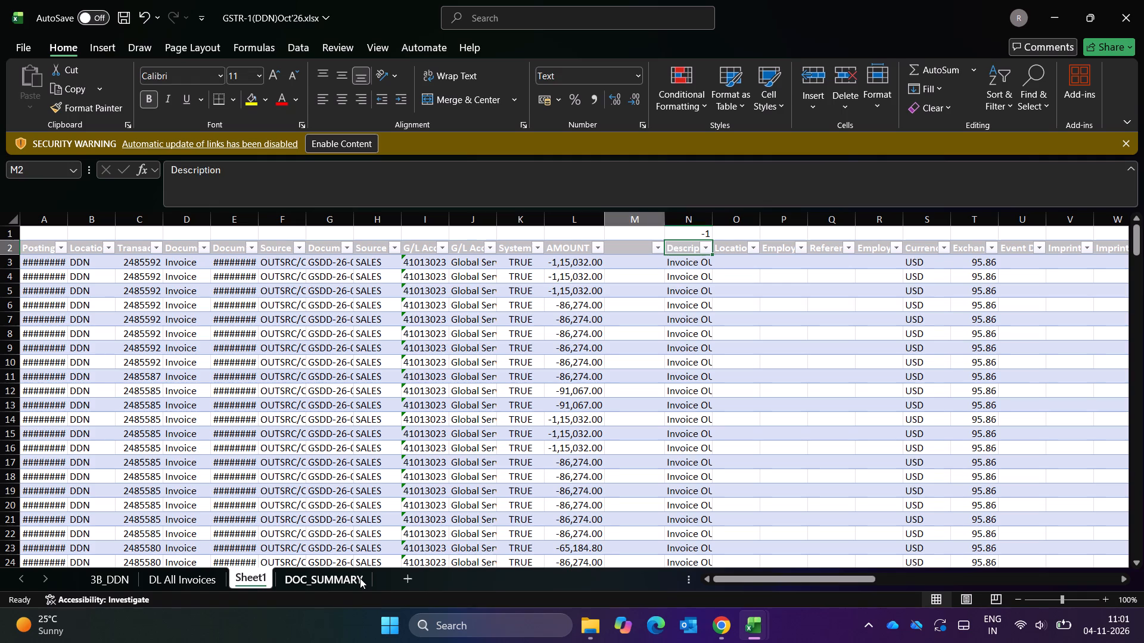
{"action": "key", "text": "Down"}
{"action": "key", "text": "Down"}
{"action": "key", "text": "Up"}
{"action": "key", "text": "equal"}
{"action": "key", "text": "Left"}
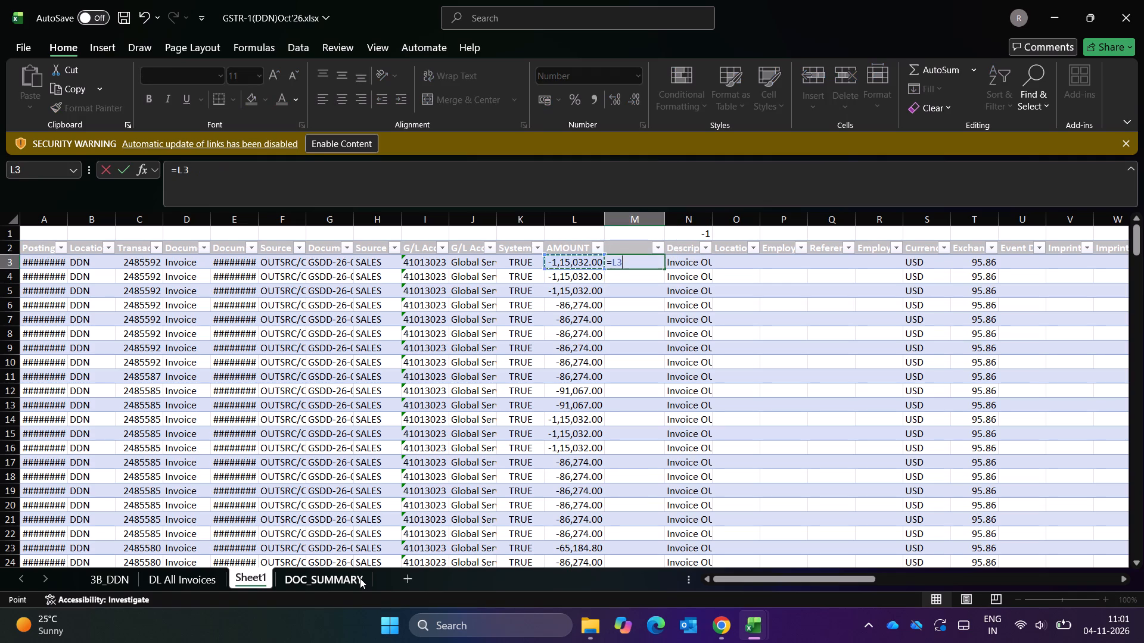
{"action": "key", "text": "Up"}
{"action": "key", "text": "Right"}
{"action": "key", "text": "Up"}
{"action": "key", "text": "Right"}
{"action": "key", "text": "Left"}
{"action": "key", "text": "Left"}
{"action": "key", "text": "Down"}
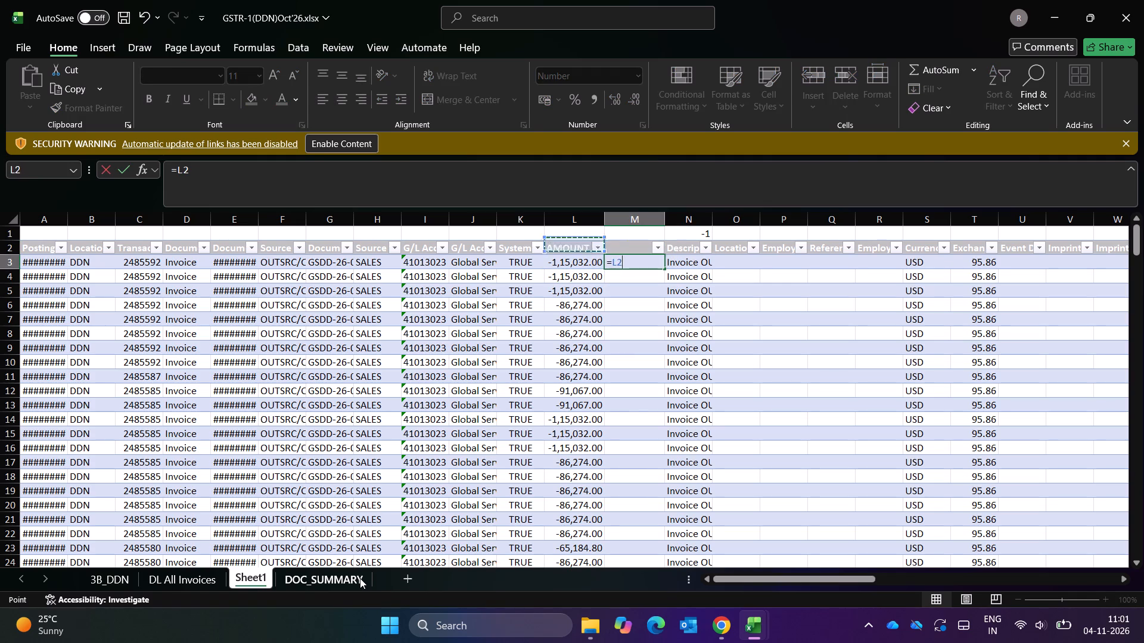
{"action": "key", "text": "Down"}
{"action": "key", "text": "shift+asterisk"}
{"action": "key", "text": "Up"}
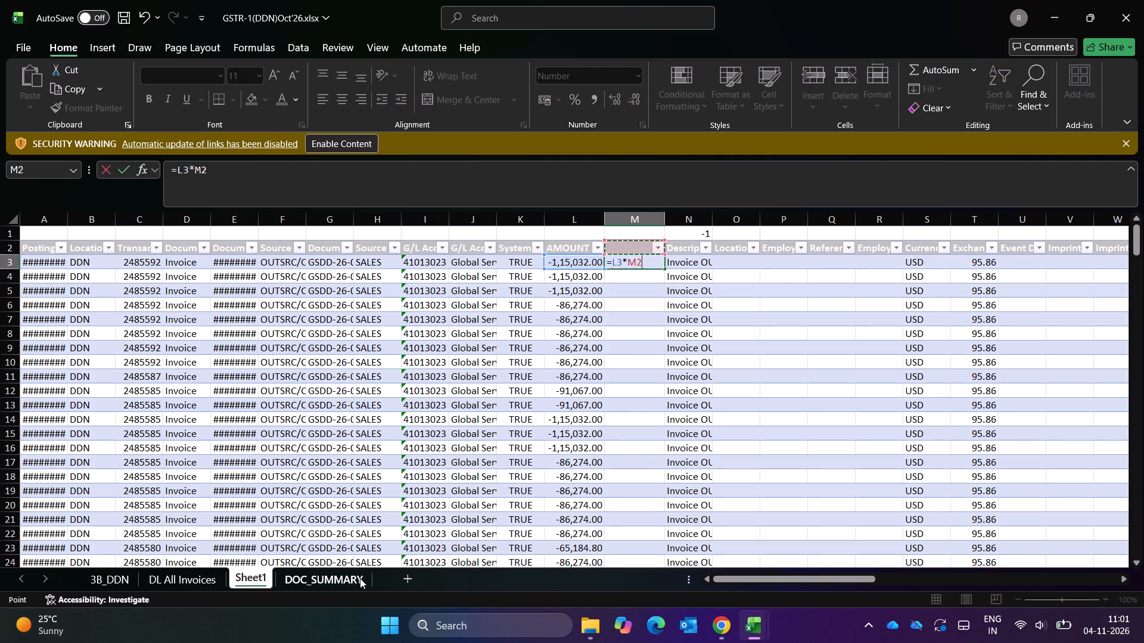
{"action": "key", "text": "Up"}
{"action": "key", "text": "Right"}
{"action": "key", "text": "Return"}
{"action": "key", "text": "Up"}
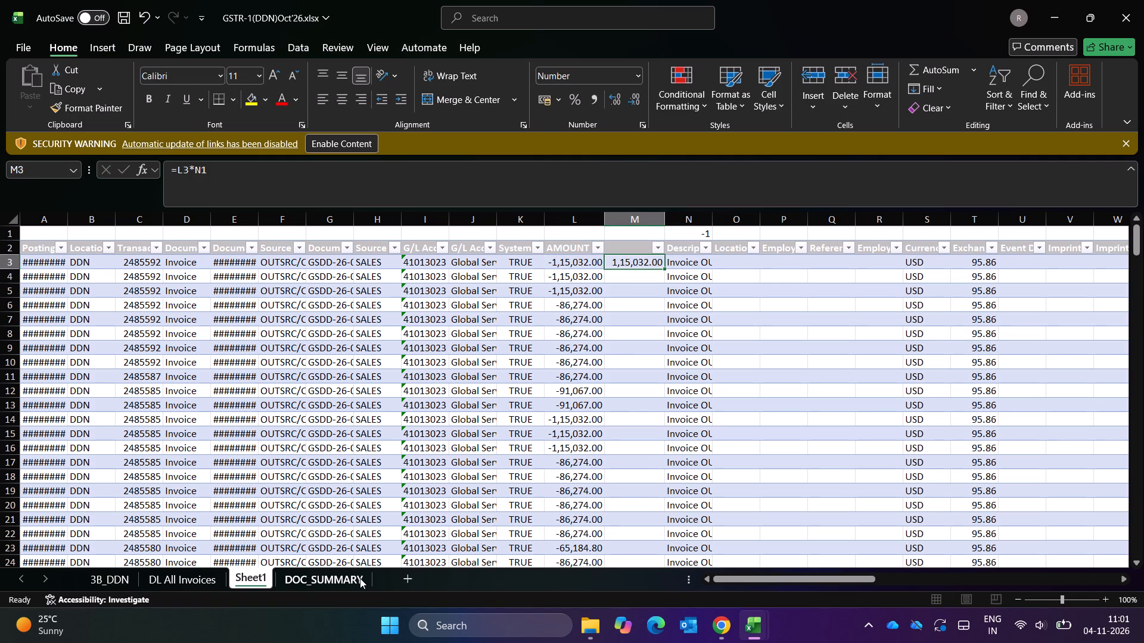
{"action": "left_click", "coordinate": [204, 174]}
{"action": "key", "text": "F4"}
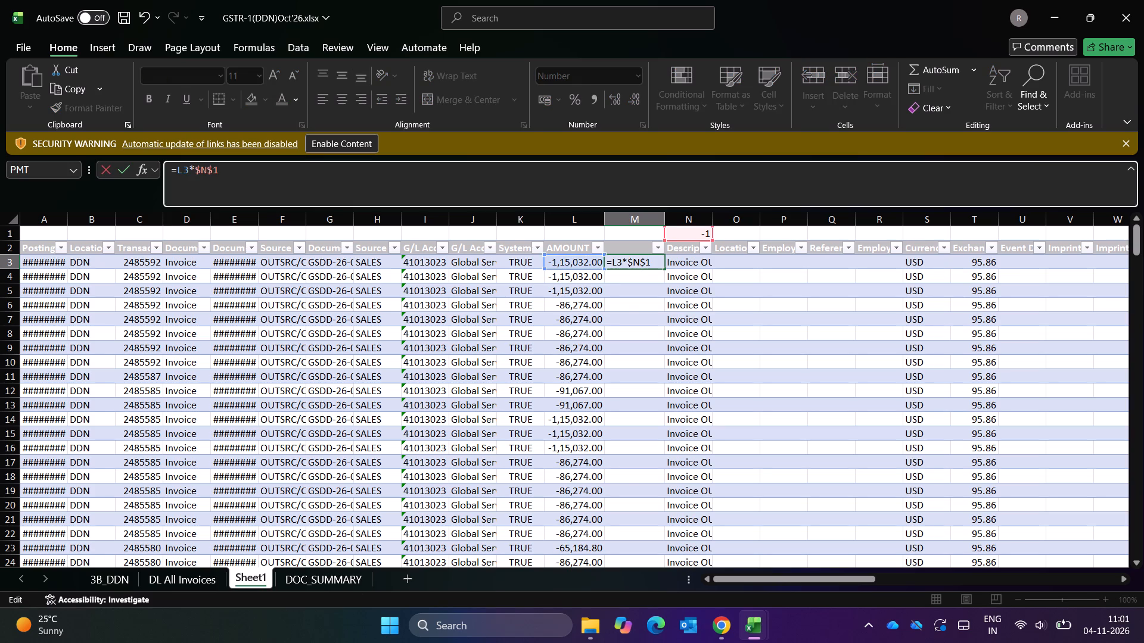
{"action": "key", "text": "Return"}
Fill the sign-reversal formula down column M to the last ledger row, M242.
{"action": "key", "text": "Left"}
{"action": "key", "text": "ctrl+Down"}
{"action": "key", "text": "Right"}
{"action": "key", "text": "ctrl+shift+Up"}
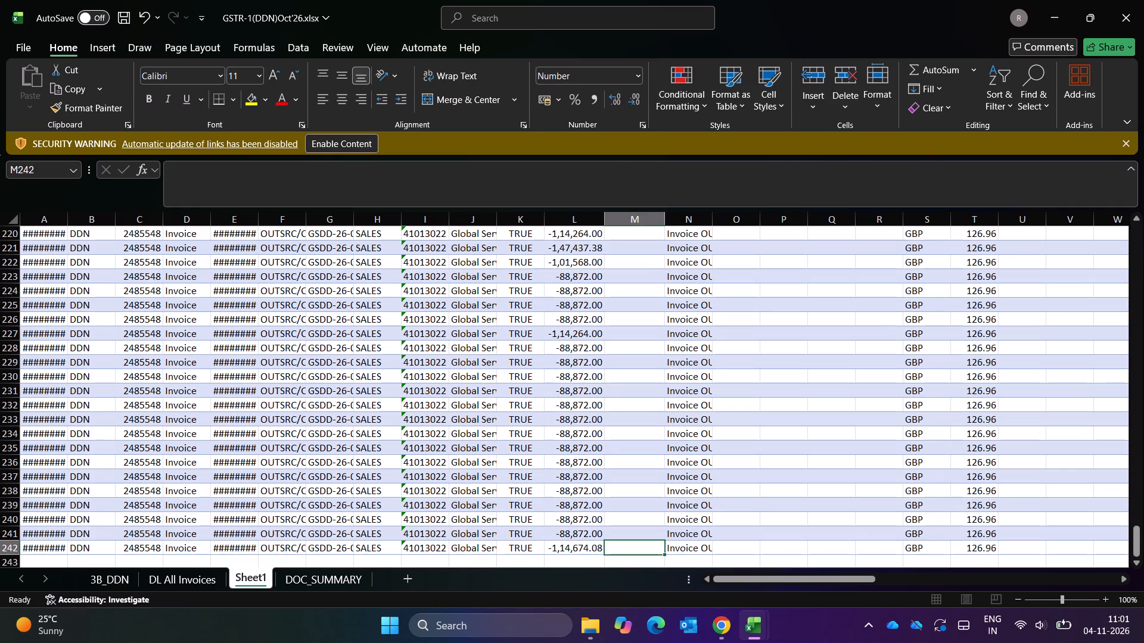
{"action": "key", "text": "ctrl+d"}
Copy the sign-reversed amounts from M3:M242 and paste them as values over the AMOUNT column from L3.
{"action": "key", "text": "ctrl+Up"}
{"action": "key", "text": "ctrl+Up"}
{"action": "key", "text": "Up"}
{"action": "key", "text": "Down"}
{"action": "key", "text": "Down"}
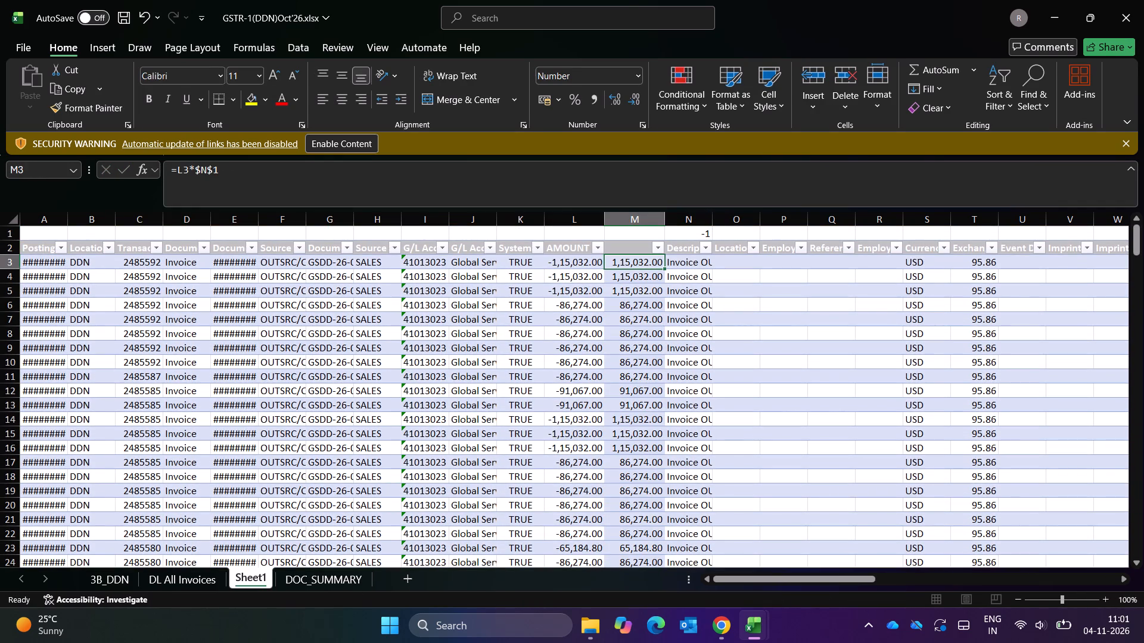
{"action": "key", "text": "ctrl+shift+Down"}
{"action": "key", "text": "ctrl+c"}
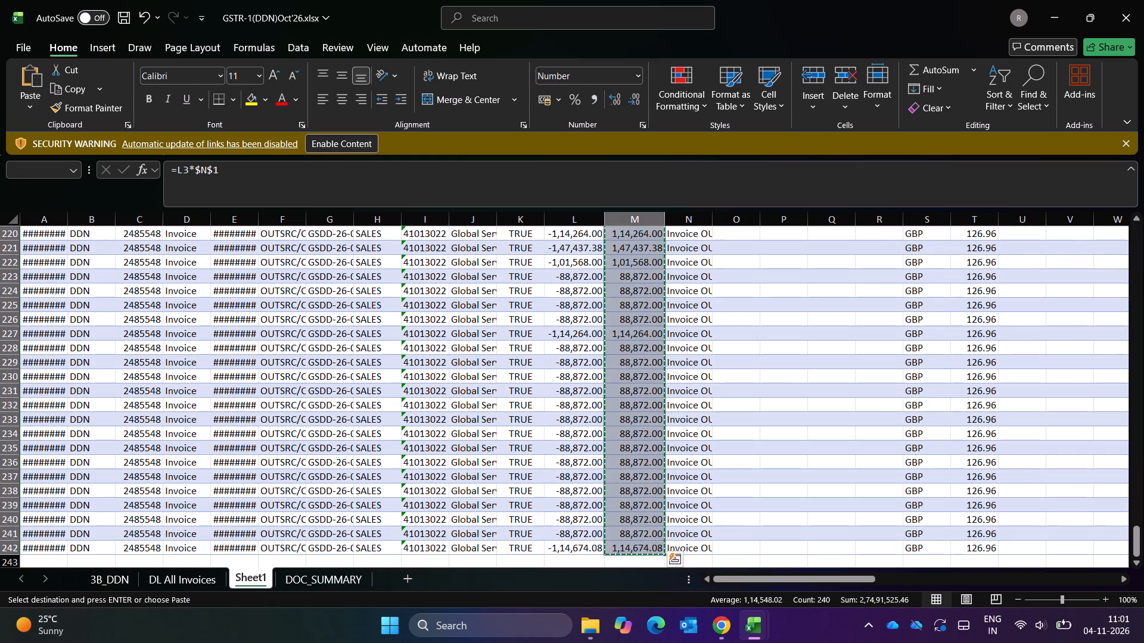
{"action": "key", "text": "Up"}
{"action": "key", "text": "Up"}
{"action": "key", "text": "Up"}
{"action": "key", "text": "Up"}
{"action": "key", "text": "Down"}
{"action": "key", "text": "Down"}
{"action": "key", "text": "Left"}
{"action": "key", "text": "ctrl+alt+v"}
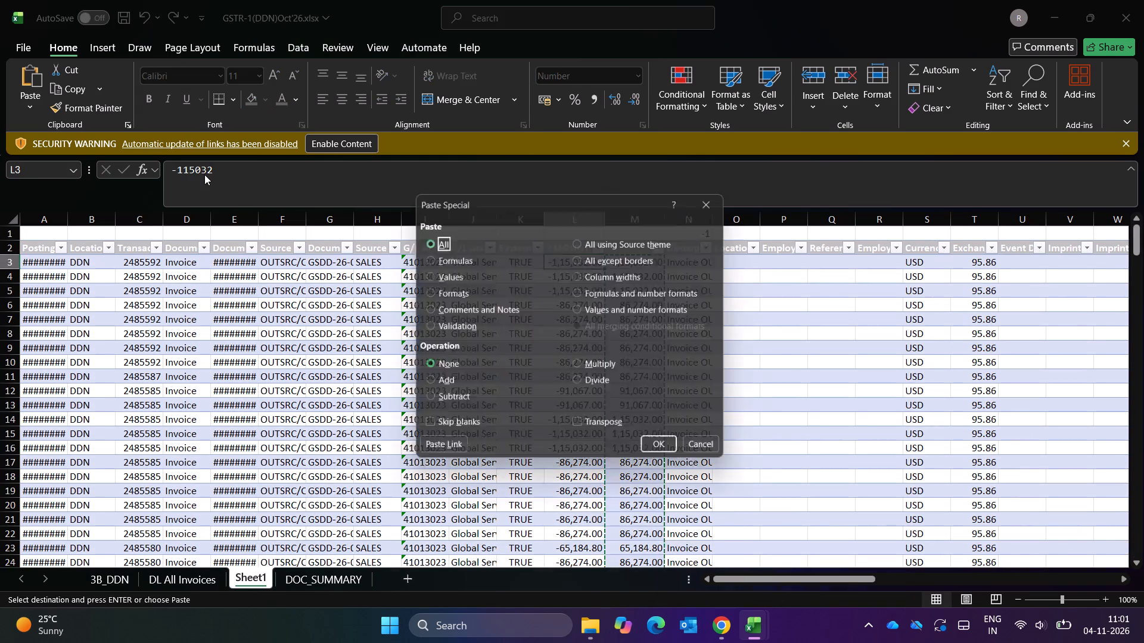
{"action": "key", "text": "v"}
{"action": "key", "text": "Return"}
{"action": "key", "text": "Escape"}
Delete the helper column M between AMOUNT and Description.
{"action": "key", "text": "Up"}
{"action": "key", "text": "Right"}
{"action": "key", "text": "Down"}
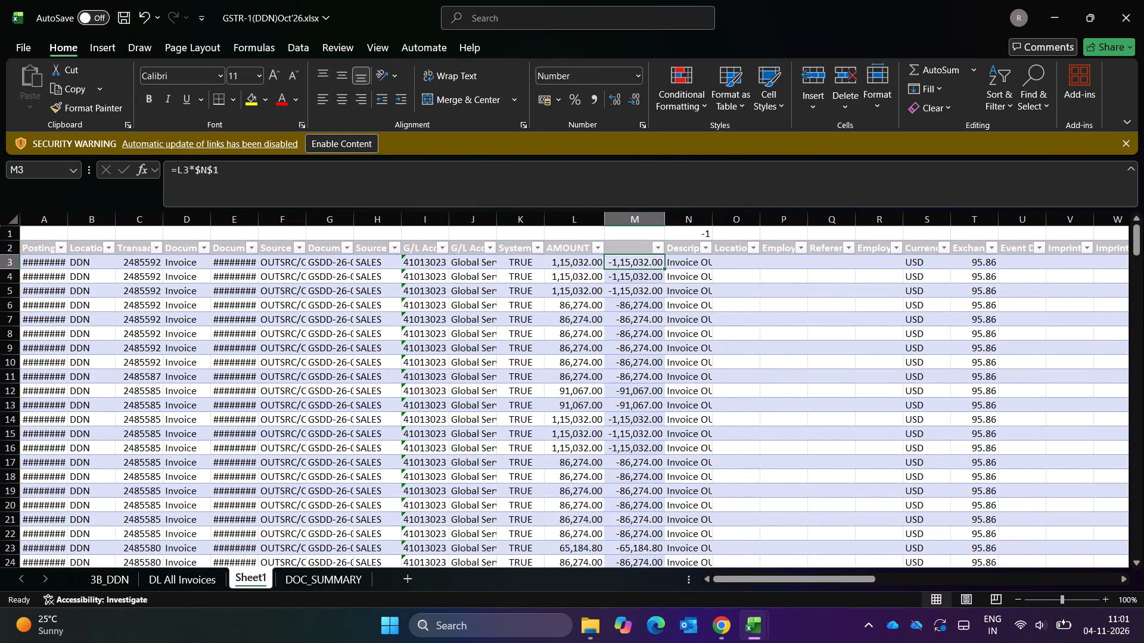
{"action": "key", "text": "ctrl+space"}
{"action": "key", "text": "Delete"}
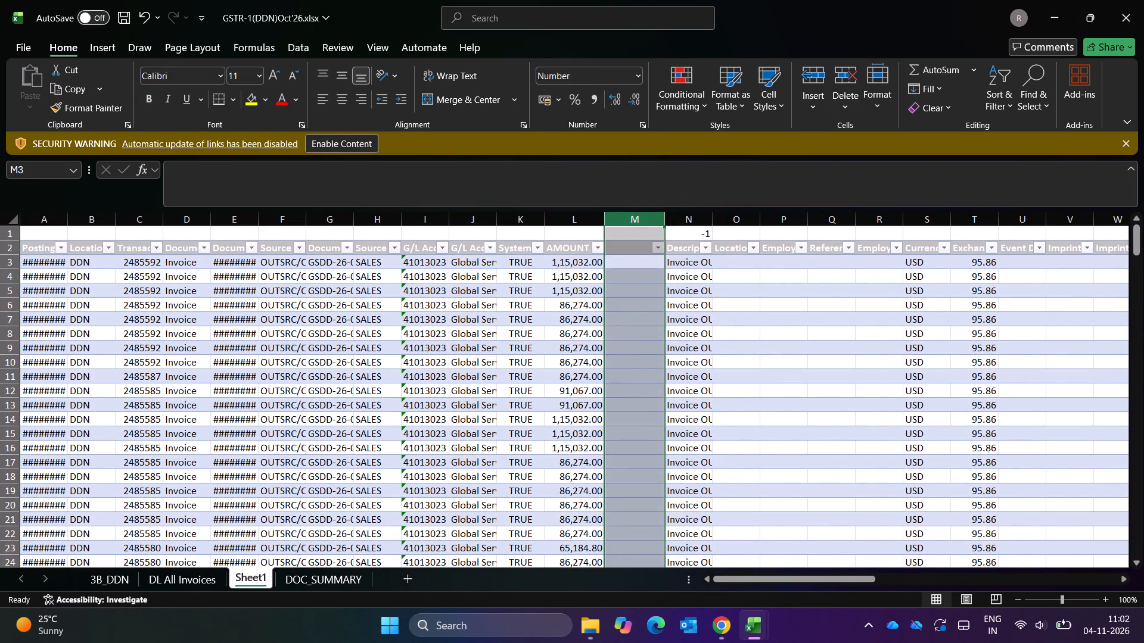
{"action": "key", "text": "ctrl+minus"}
{"action": "key", "text": "Up"}
{"action": "key", "text": "Down"}
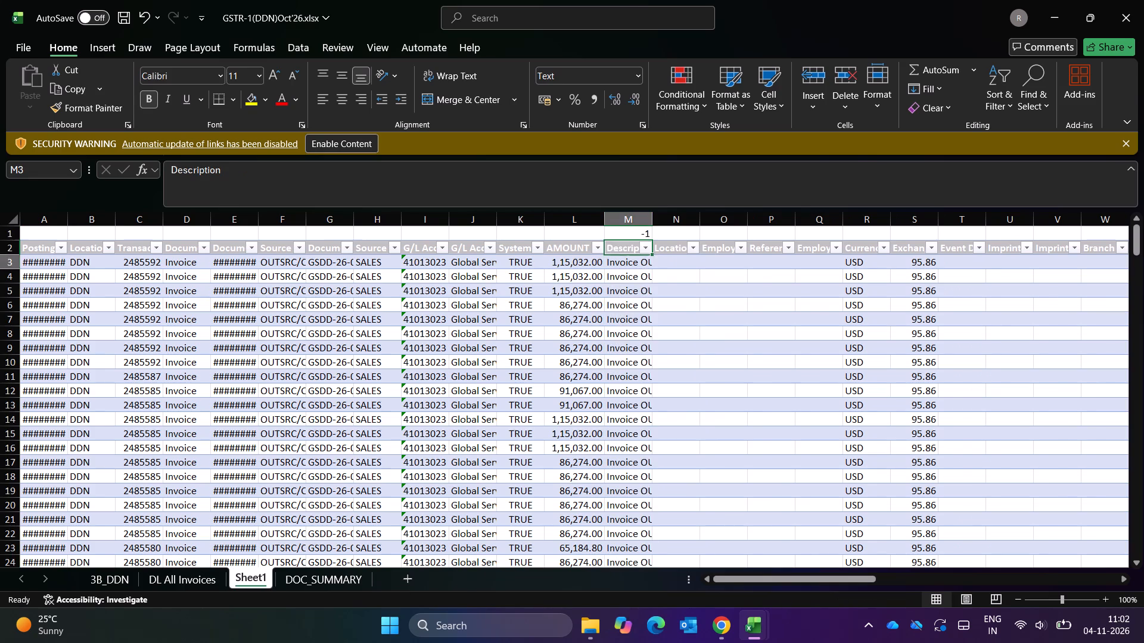
Clear the -1 multiplier from the cell above the Description header.
{"action": "key", "text": "Up"}
{"action": "key", "text": "Up"}
{"action": "key", "text": "Delete"}
{"action": "key", "text": "Escape"}
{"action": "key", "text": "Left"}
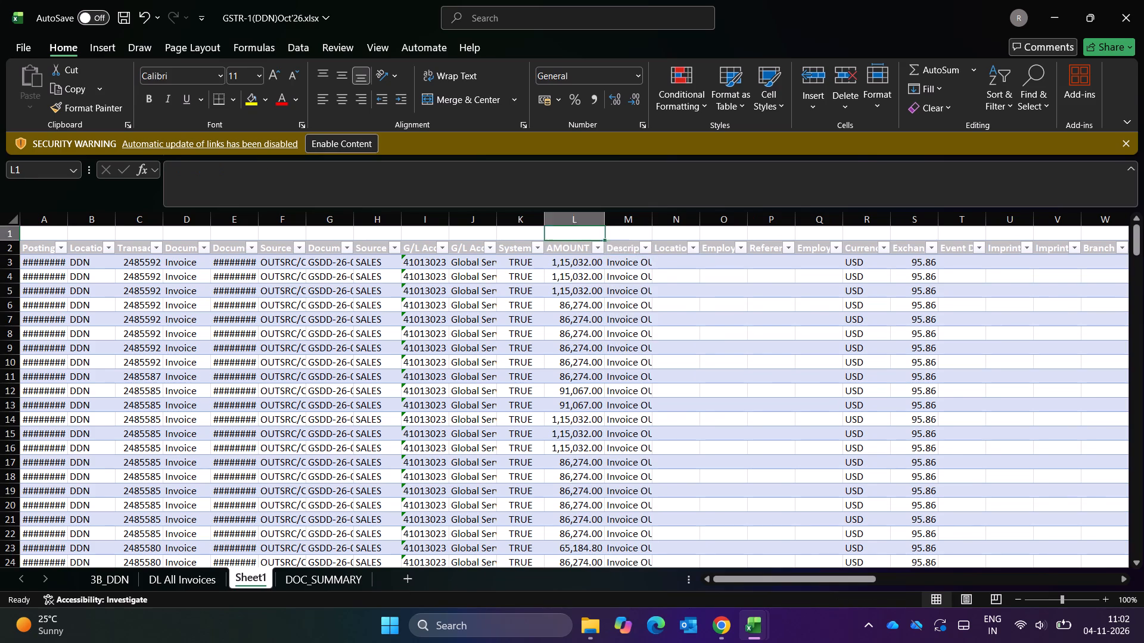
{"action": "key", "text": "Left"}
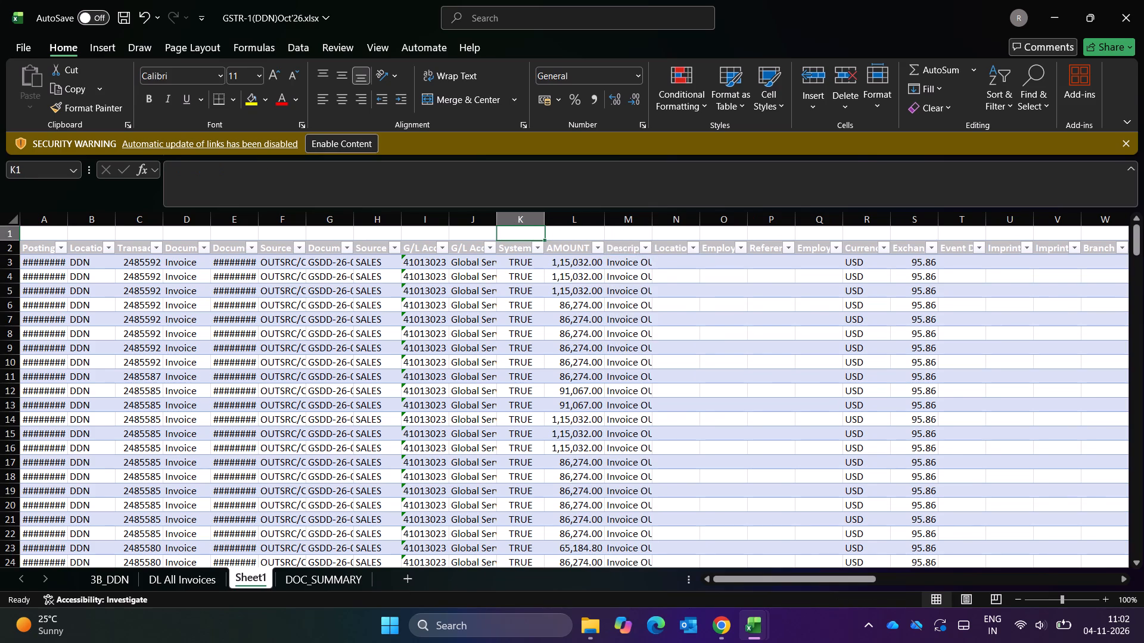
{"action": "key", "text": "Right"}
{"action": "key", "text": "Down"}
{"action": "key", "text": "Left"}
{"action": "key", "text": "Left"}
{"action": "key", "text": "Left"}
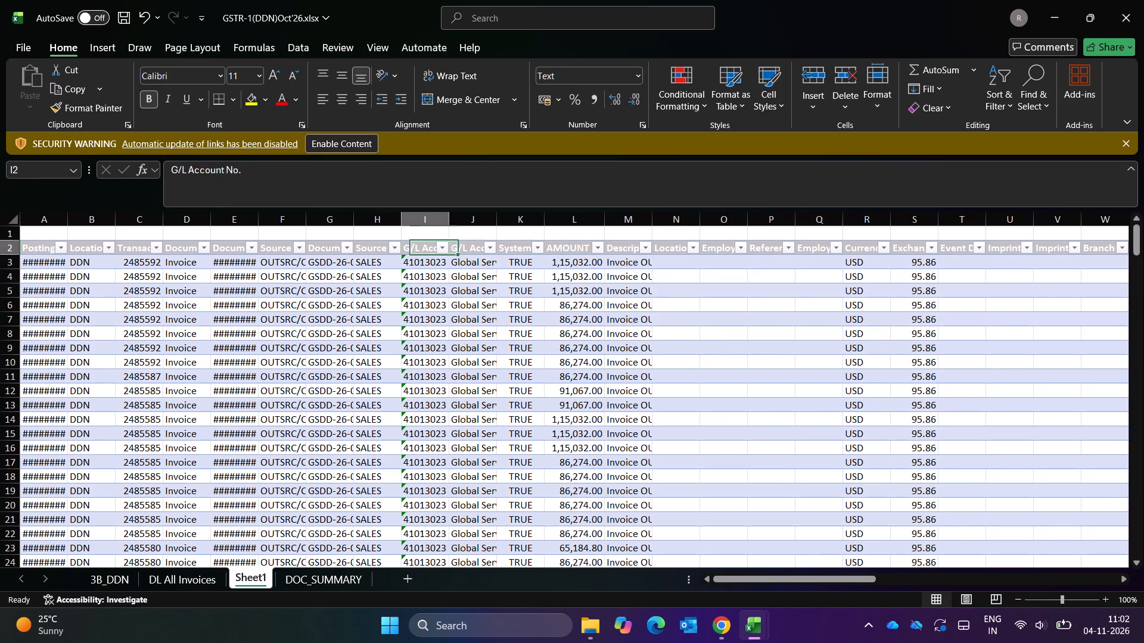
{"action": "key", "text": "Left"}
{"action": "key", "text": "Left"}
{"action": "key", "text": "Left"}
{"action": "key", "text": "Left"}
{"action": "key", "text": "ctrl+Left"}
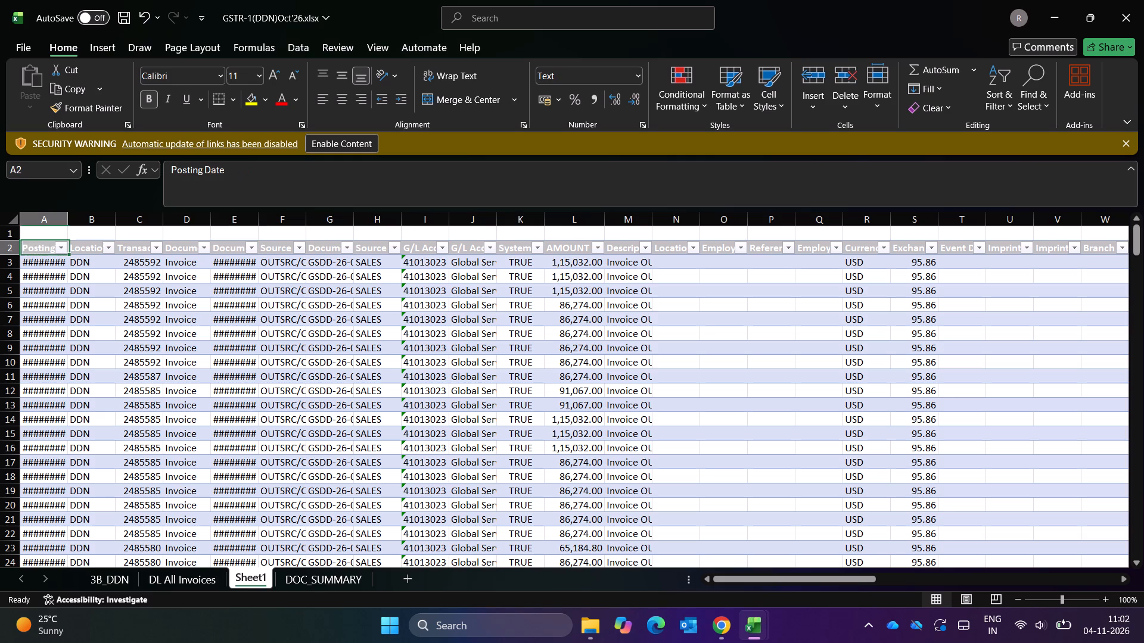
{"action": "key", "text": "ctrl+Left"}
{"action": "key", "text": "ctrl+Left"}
Rename the sheet holding the pasted ledger table as Revenue ledger.
{"action": "double_click", "coordinate": [259, 582]}
{"action": "key", "text": "BackSpace"}
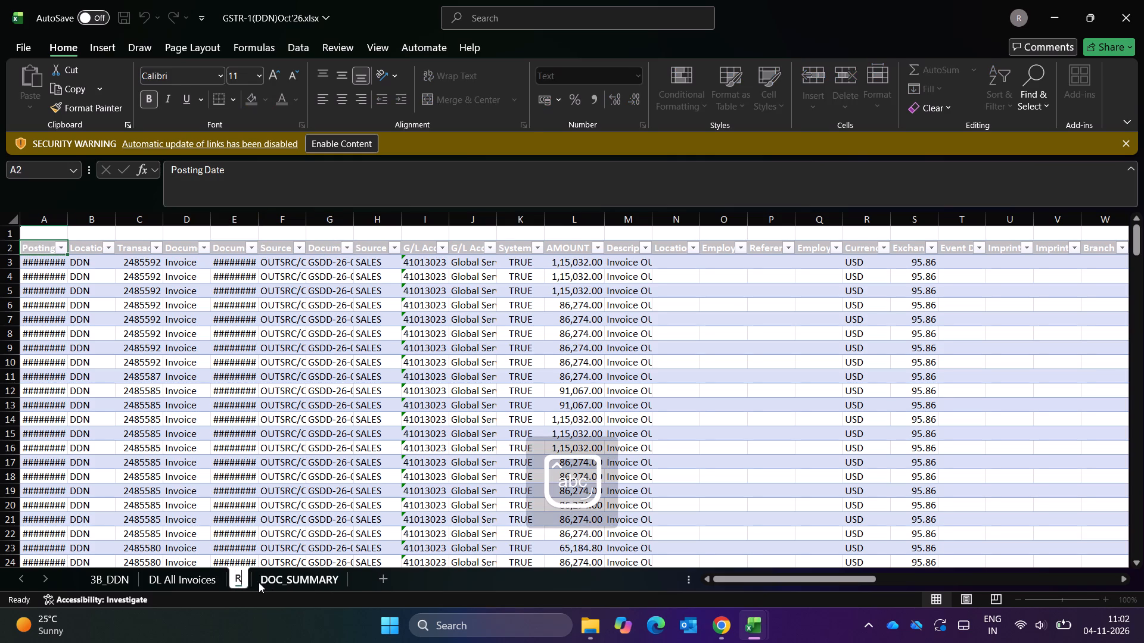
{"action": "type", "text": "nue ledger"}
{"action": "key", "text": "Return"}
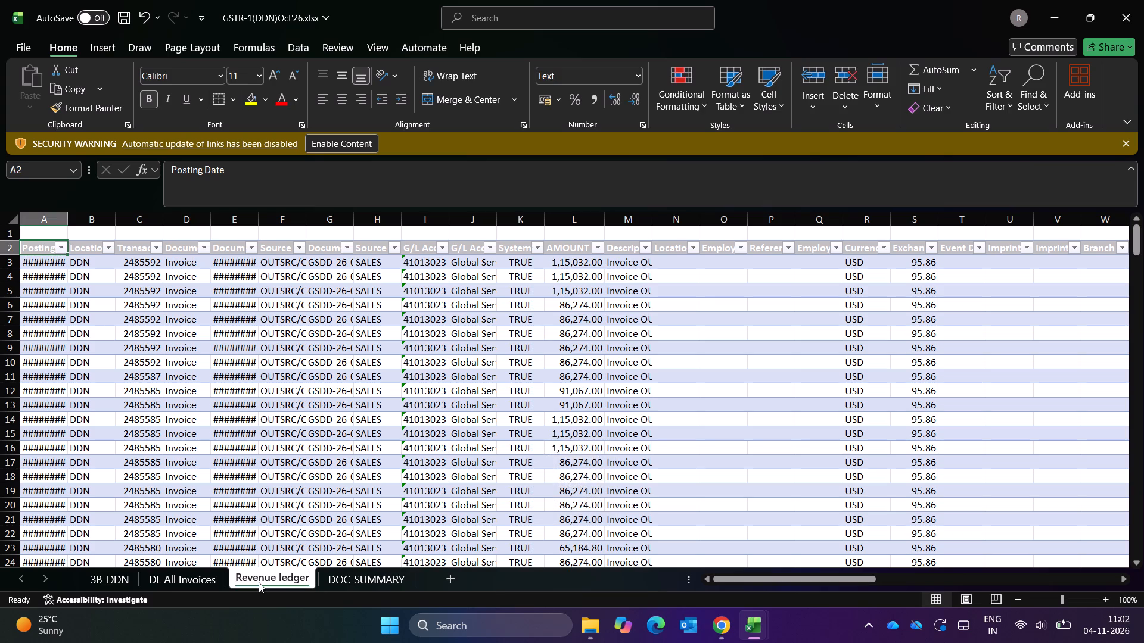
Clear the old invoice numbers from F4:F27 on the DL All Invoices sheet.
{"action": "key", "text": "Up"}
{"action": "key", "text": "Up"}
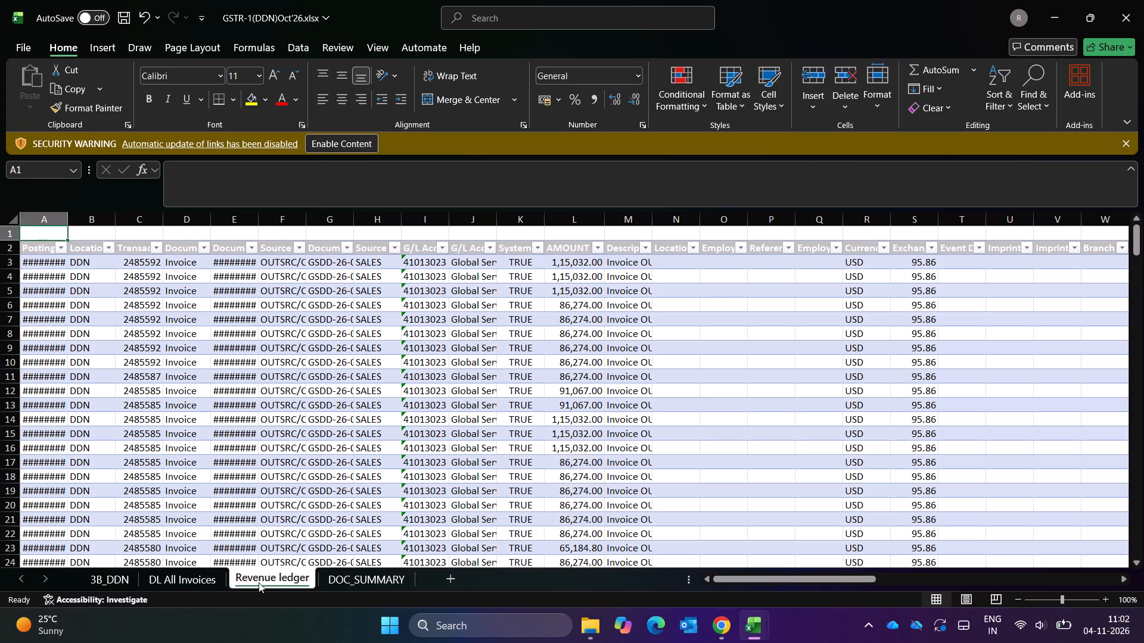
{"action": "key", "text": "ctrl+Page_Up"}
{"action": "key", "text": "Up"}
{"action": "key", "text": "Up"}
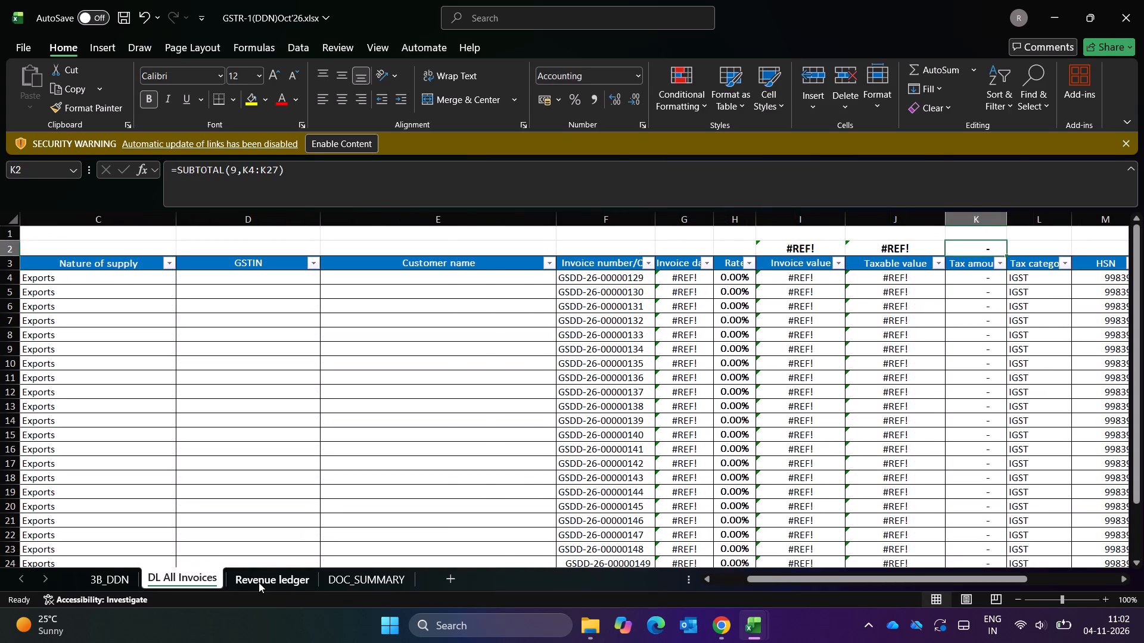
{"action": "key", "text": "Right"}
{"action": "key", "text": "Right"}
{"action": "key", "text": "Right"}
{"action": "key", "text": "Down"}
{"action": "key", "text": "Left"}
{"action": "key", "text": "Left"}
{"action": "key", "text": "Left"}
{"action": "key", "text": "Left"}
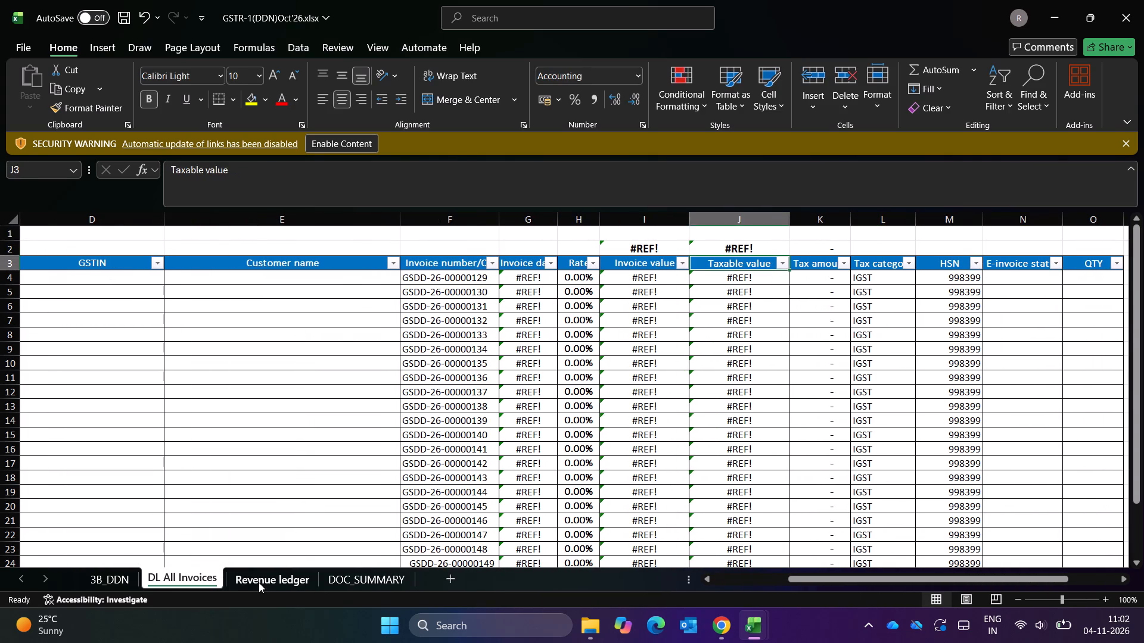
{"action": "key", "text": "Left"}
{"action": "key", "text": "Left"}
{"action": "key", "text": "Left"}
{"action": "key", "text": "Left"}
{"action": "key", "text": "Down"}
{"action": "key", "text": "ctrl+shift+Down"}
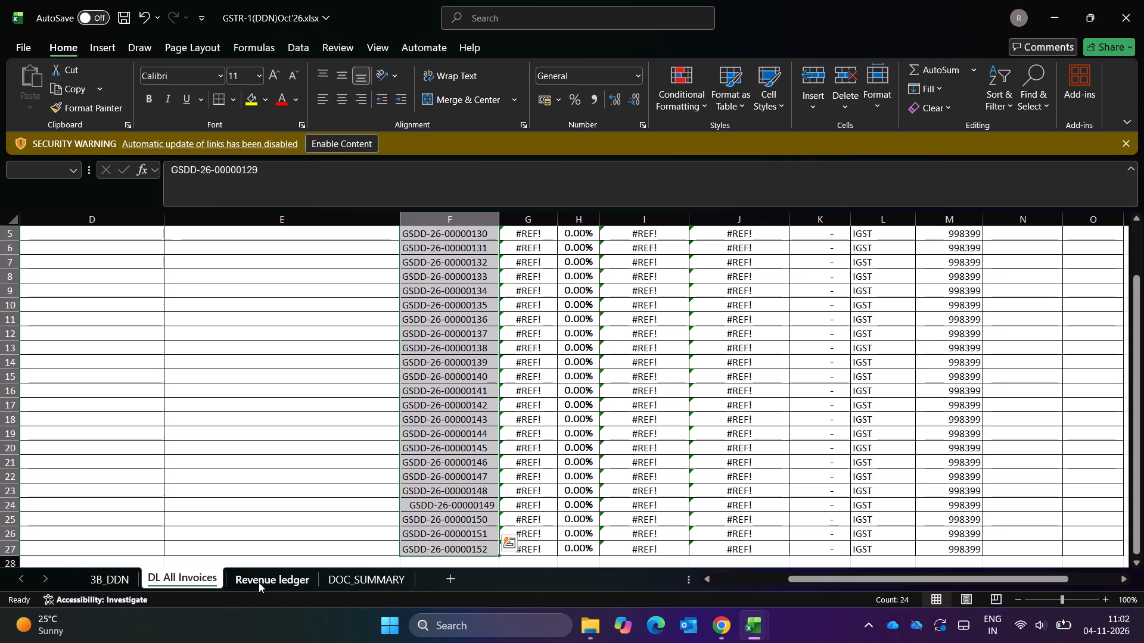
{"action": "key", "text": "Delete"}
{"action": "key", "text": "Up"}
{"action": "key", "text": "Right"}
{"action": "key", "text": "Down"}
{"action": "key", "text": "Left"}
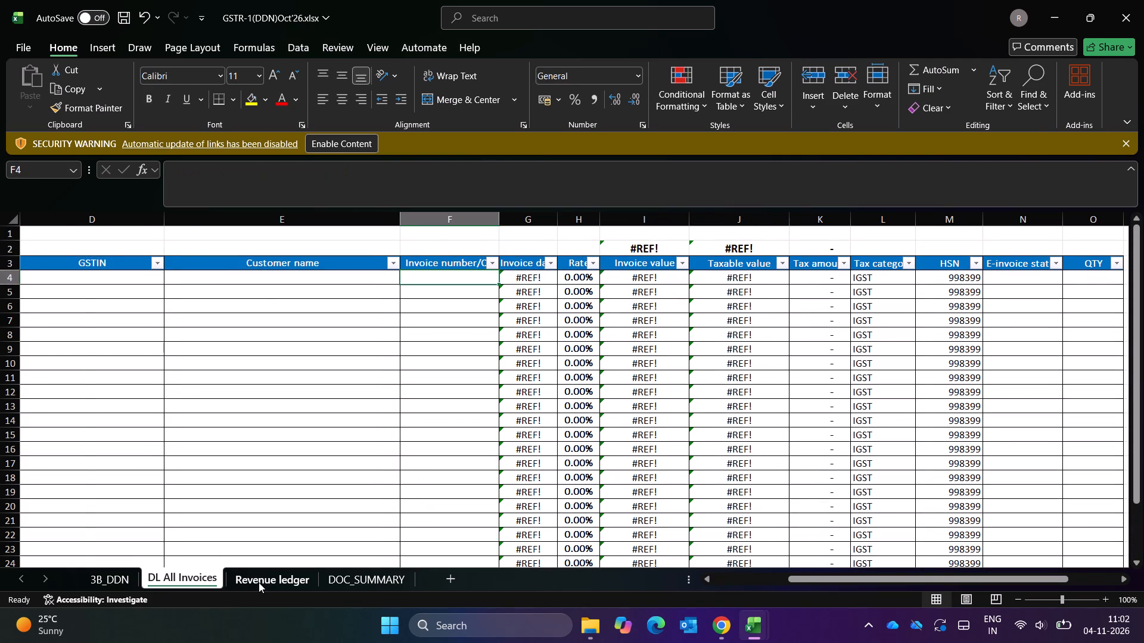
Copy the GSDD document numbers in G3:G242 of the Revenue ledger sheet and paste them at A1 of a new sheet.
{"action": "key", "text": "ctrl+Page_Down"}
{"action": "key", "text": "Up"}
{"action": "key", "text": "Up"}
{"action": "key", "text": "Right"}
{"action": "key", "text": "Down"}
{"action": "key", "text": "Down"}
{"action": "key", "text": "Right"}
{"action": "key", "text": "Right"}
{"action": "key", "text": "Right"}
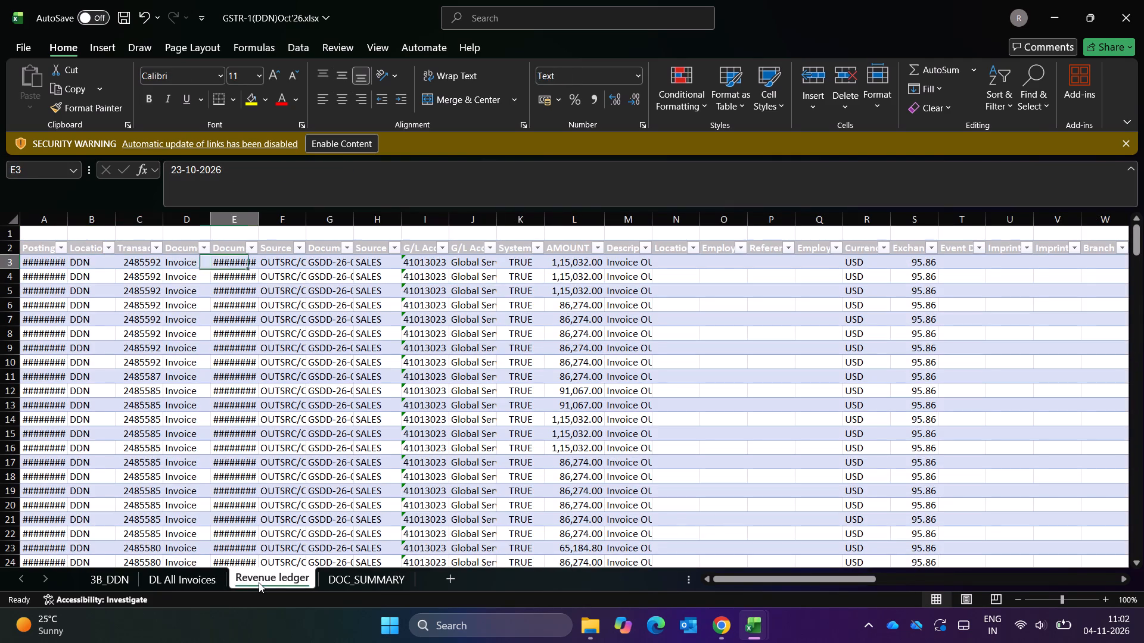
{"action": "key", "text": "Right"}
{"action": "key", "text": "Right"}
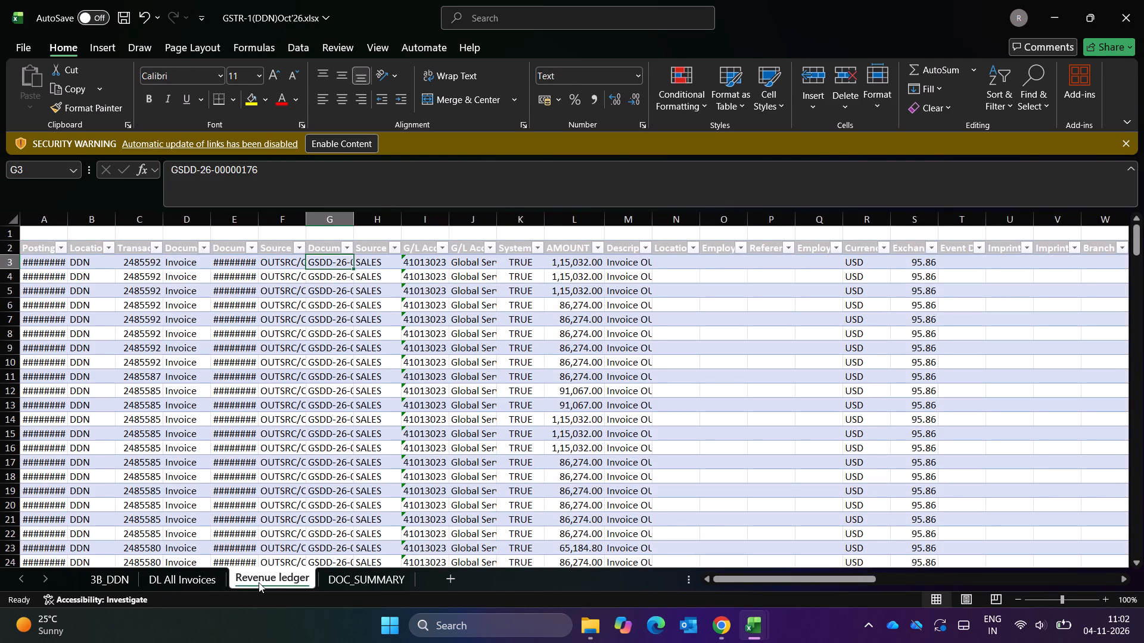
{"action": "key", "text": "ctrl+shift+Down"}
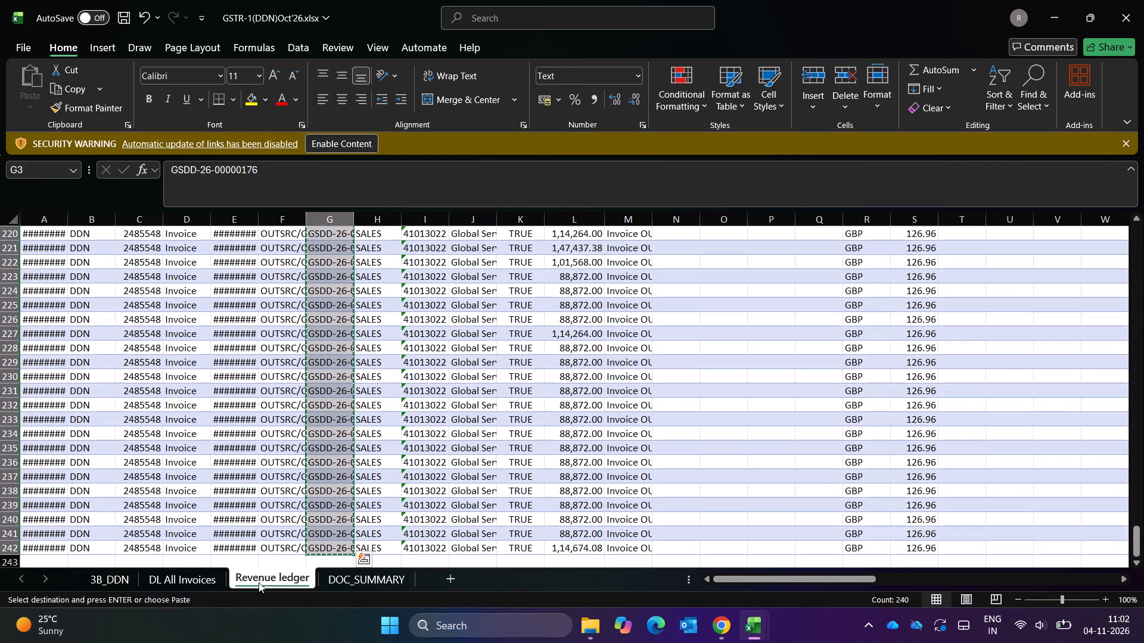
{"action": "key", "text": "ctrl+c"}
{"action": "left_click", "coordinate": [456, 578]}
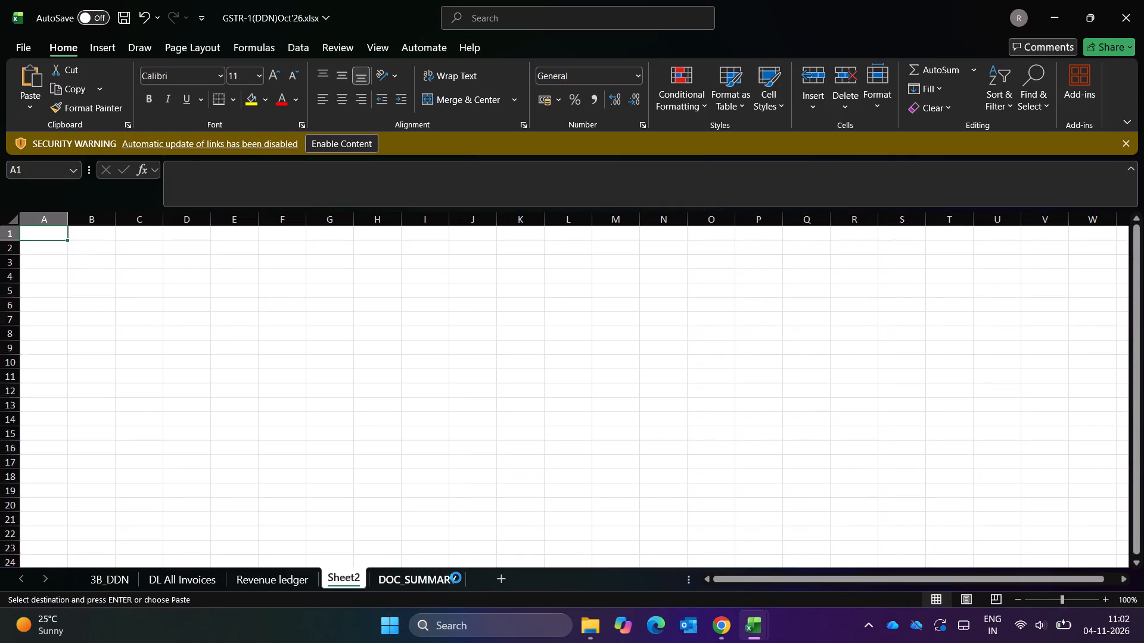
{"action": "key", "text": "ctrl+v"}
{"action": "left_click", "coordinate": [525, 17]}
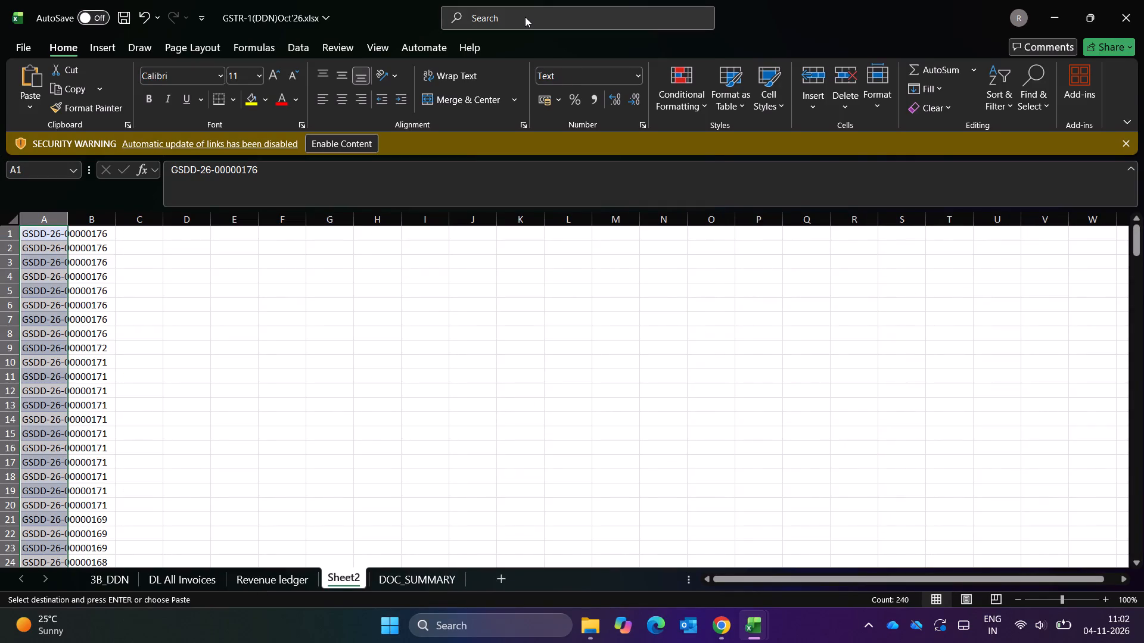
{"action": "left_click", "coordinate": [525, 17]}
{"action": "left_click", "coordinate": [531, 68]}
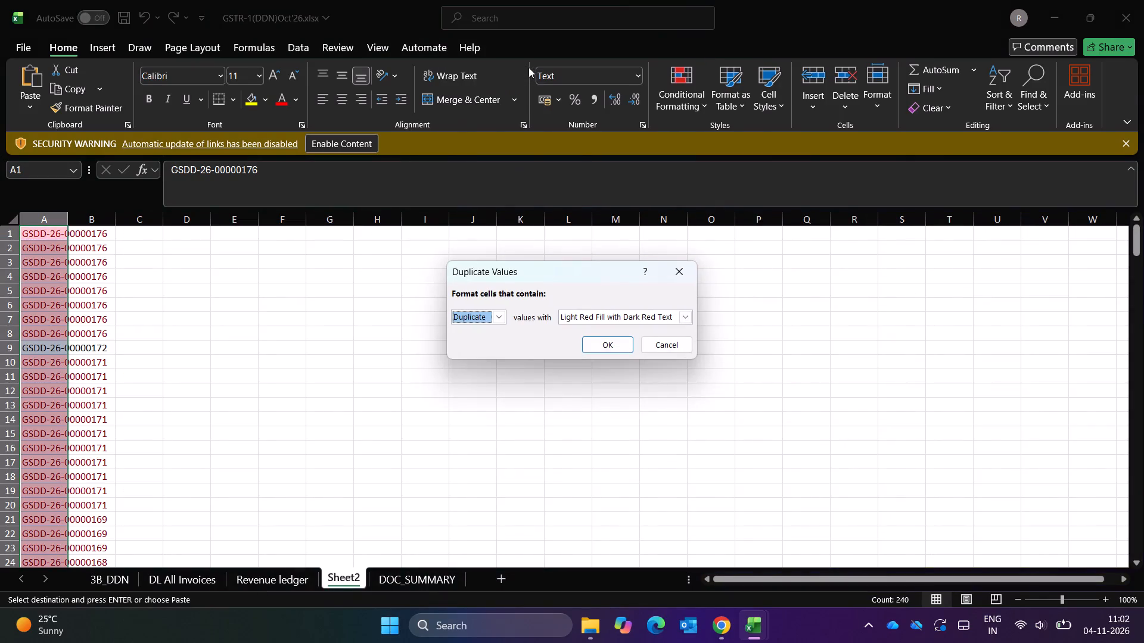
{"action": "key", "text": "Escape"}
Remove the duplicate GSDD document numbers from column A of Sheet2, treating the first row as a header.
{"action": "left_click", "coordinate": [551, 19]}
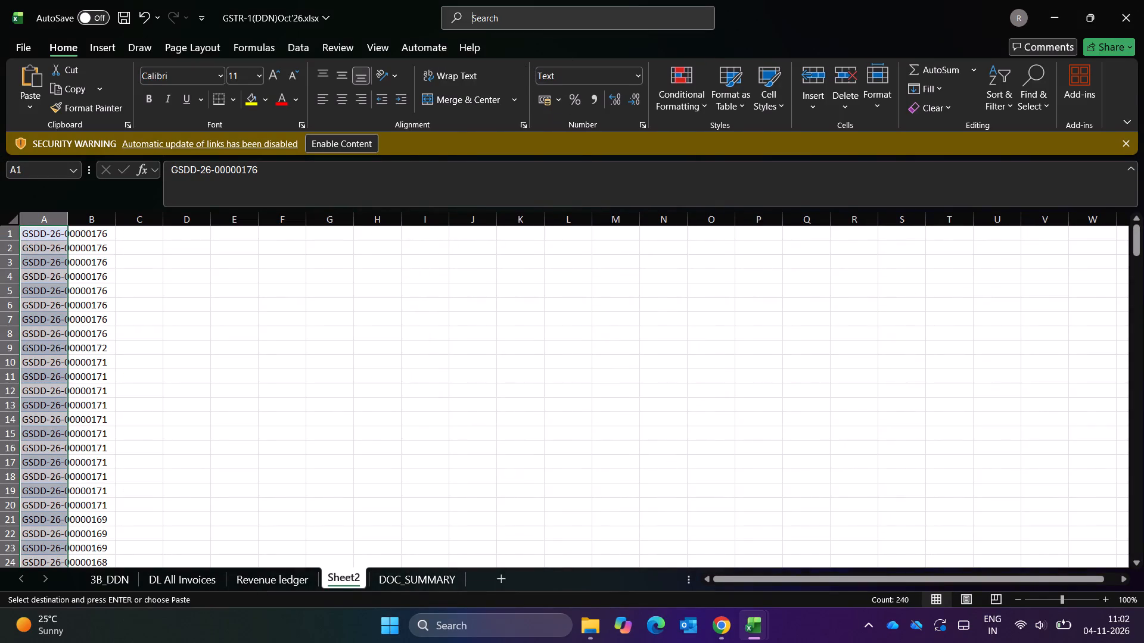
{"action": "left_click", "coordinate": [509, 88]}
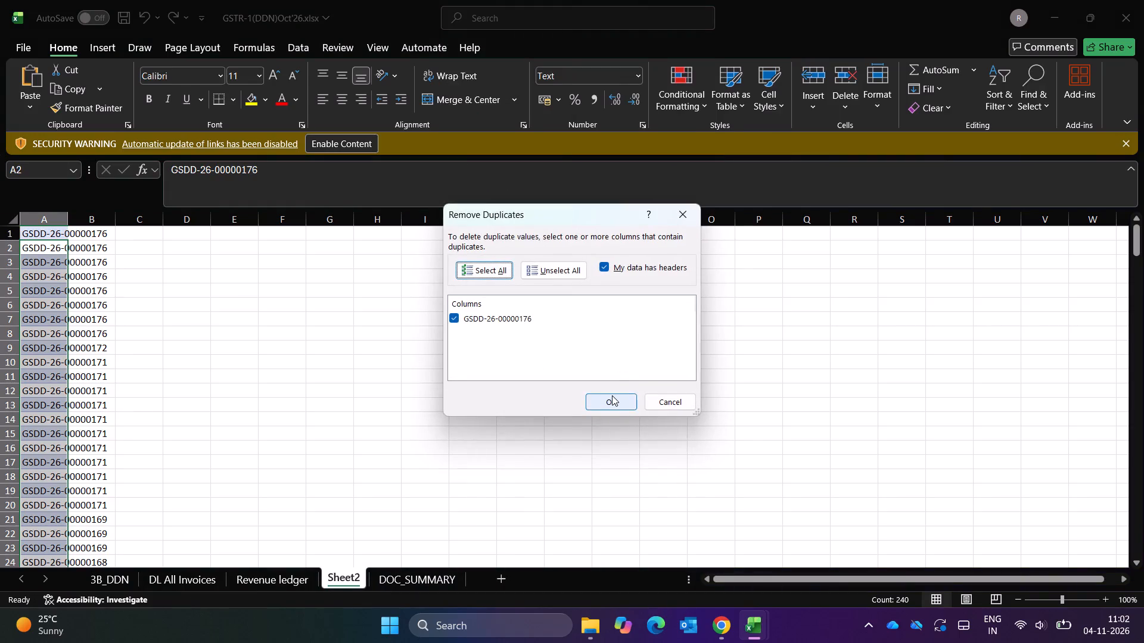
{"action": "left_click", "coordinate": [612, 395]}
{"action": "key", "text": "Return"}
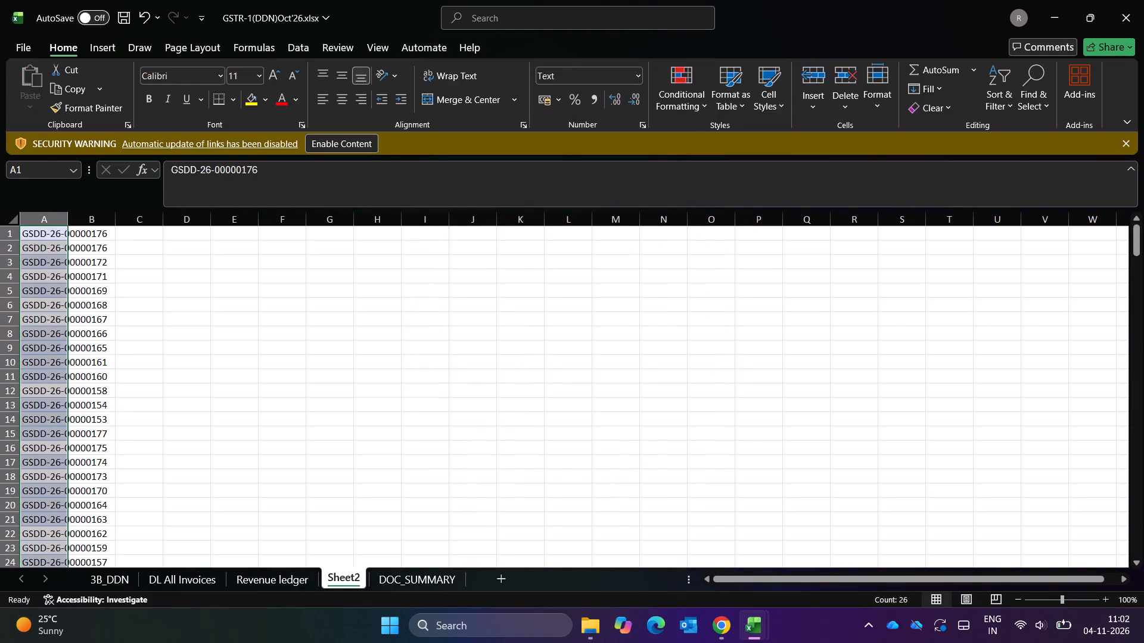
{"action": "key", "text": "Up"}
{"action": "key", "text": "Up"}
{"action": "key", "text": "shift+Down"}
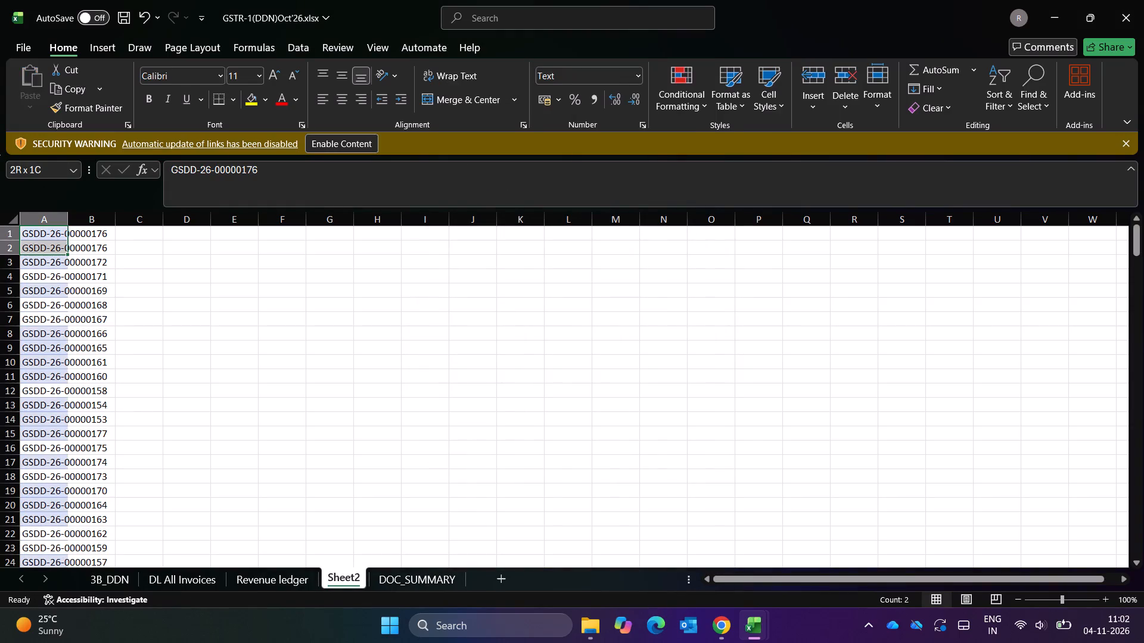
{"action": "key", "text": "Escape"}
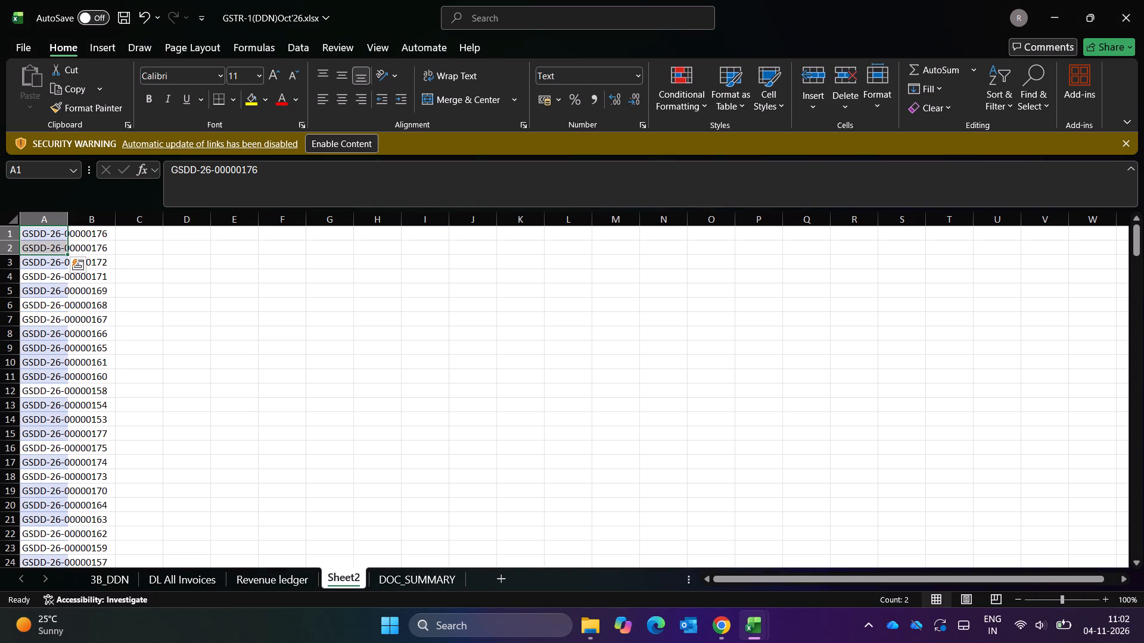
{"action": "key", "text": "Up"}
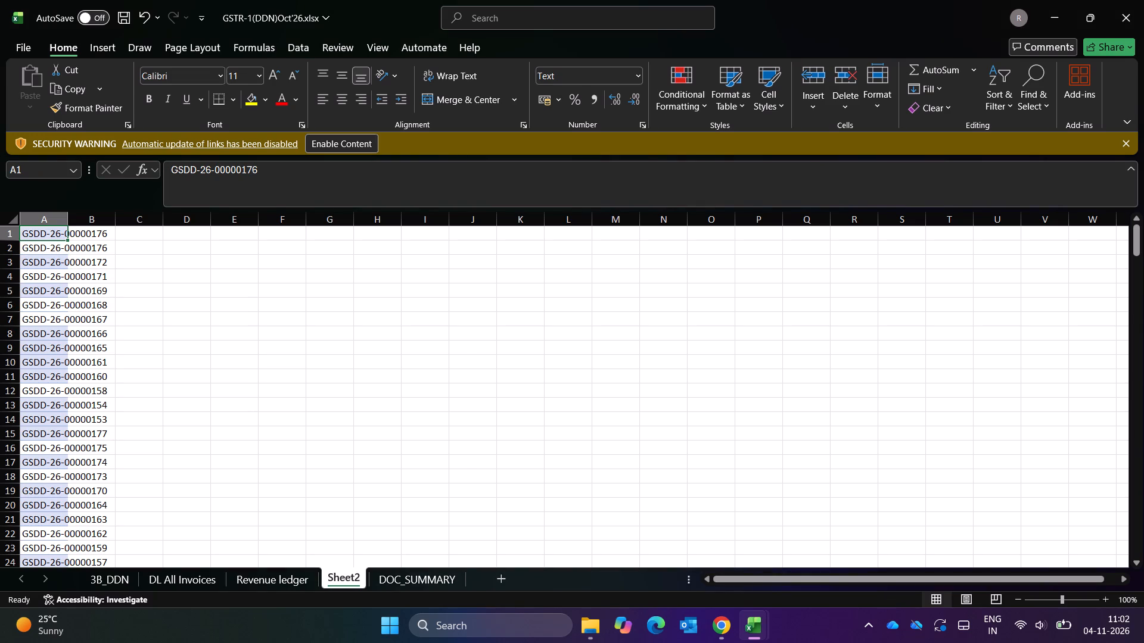
Delete Sheet2 with its list of document numbers.
{"action": "right_click", "coordinate": [353, 579]}
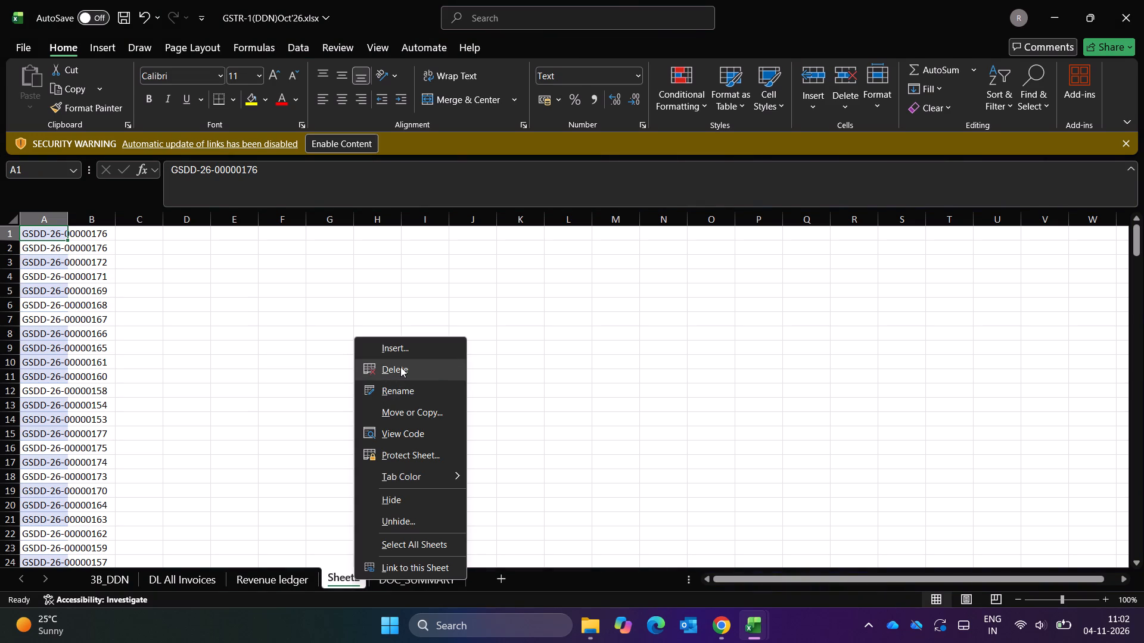
{"action": "left_click", "coordinate": [400, 367]}
{"action": "key", "text": "Return"}
Copy the GSDD document numbers in G3:G242 of the Revenue ledger sheet again and paste them at A1 of a new sheet.
{"action": "key", "text": "ctrl+Page_Up"}
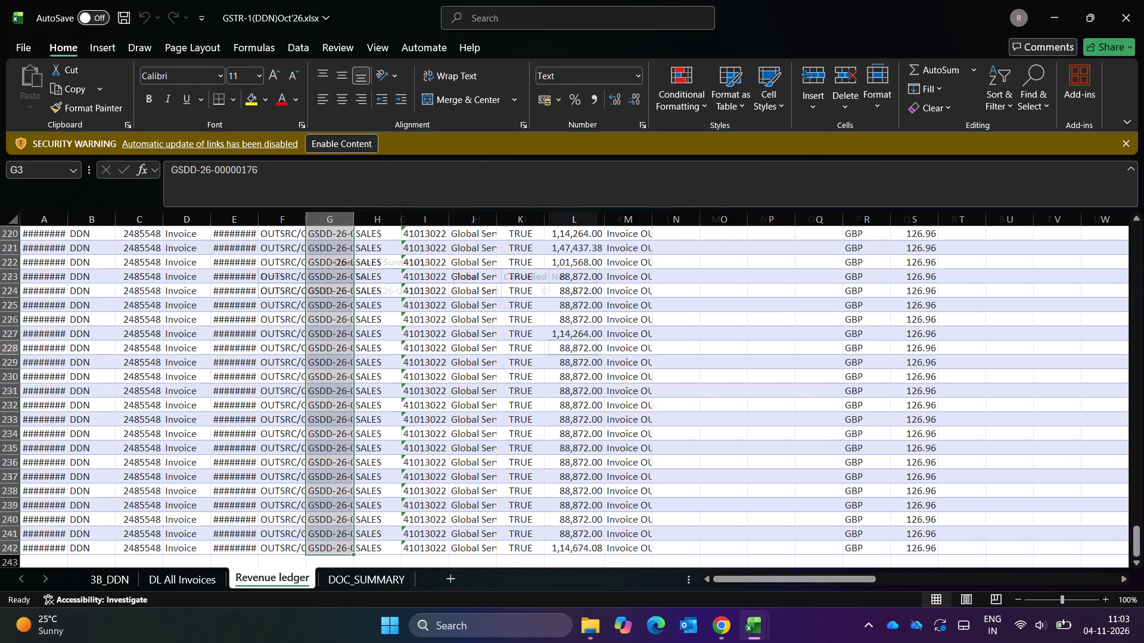
{"action": "key", "text": "ctrl+c"}
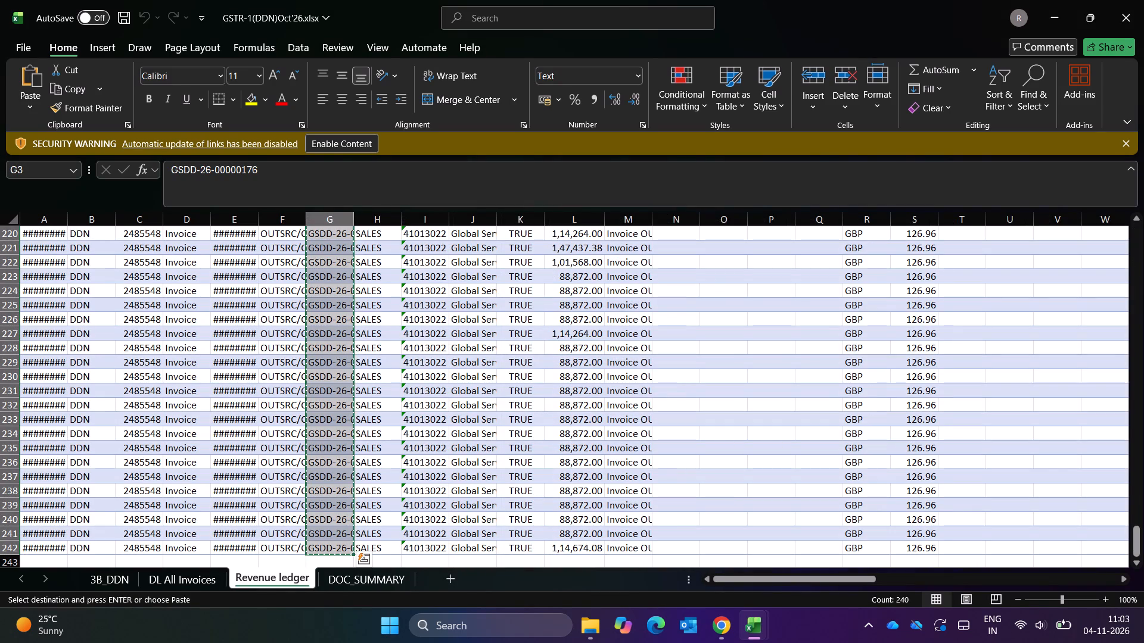
{"action": "key", "text": "Escape"}
{"action": "left_click", "coordinate": [455, 572]}
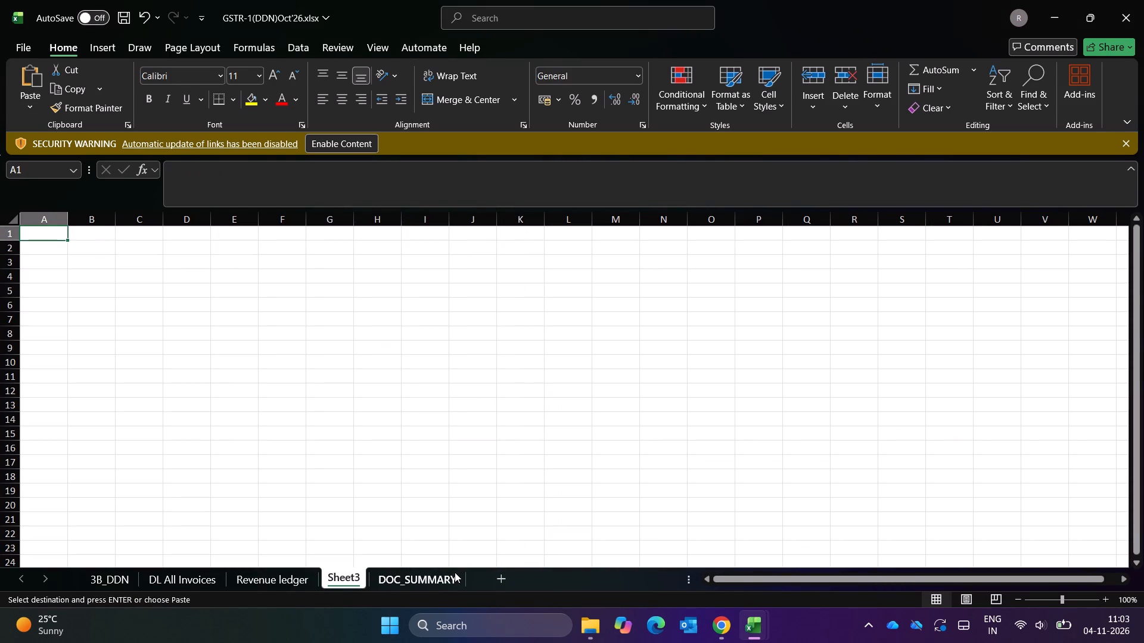
{"action": "key", "text": "ctrl+c"}
{"action": "key", "text": "ctrl+v"}
{"action": "key", "text": "ctrl+Page_Up"}
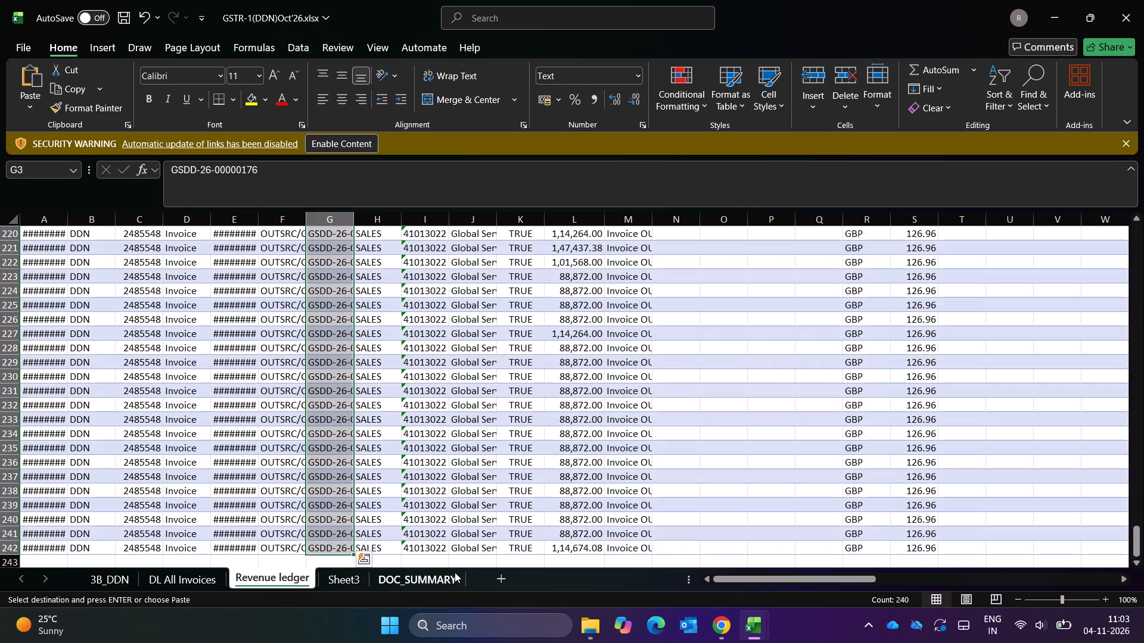
{"action": "key", "text": "ctrl+c"}
{"action": "key", "text": "ctrl+Page_Down"}
{"action": "key", "text": "ctrl+v"}
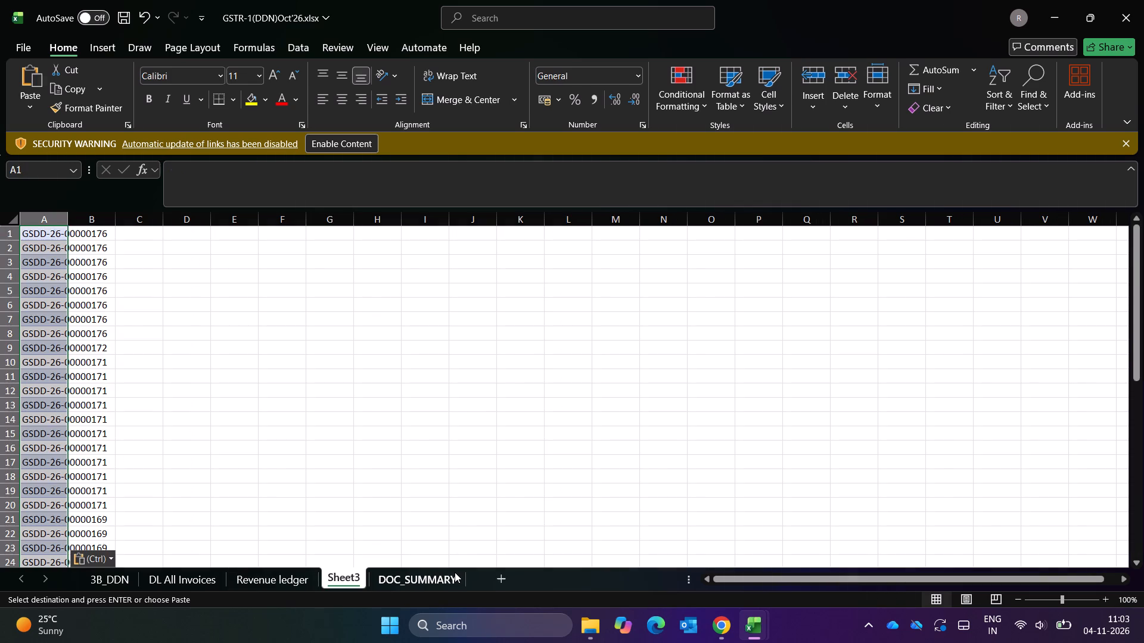
Remove the duplicate document numbers from column A of Sheet3, with the data-has-headers option on.
{"action": "left_click", "coordinate": [514, 14]}
{"action": "type", "text": "remo"}
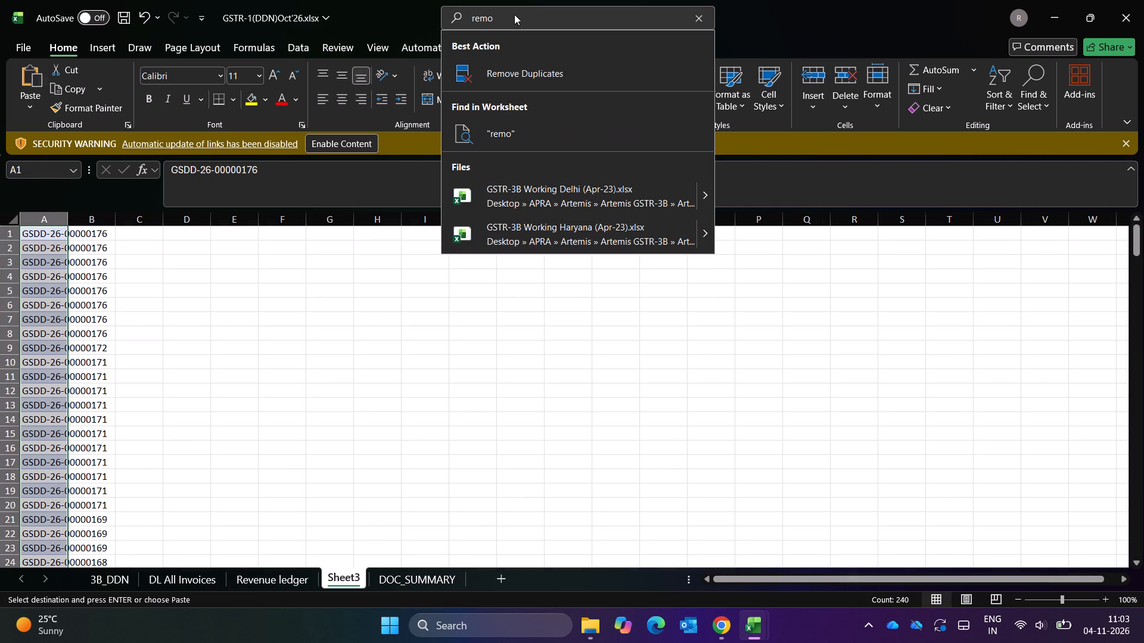
{"action": "key", "text": "Return"}
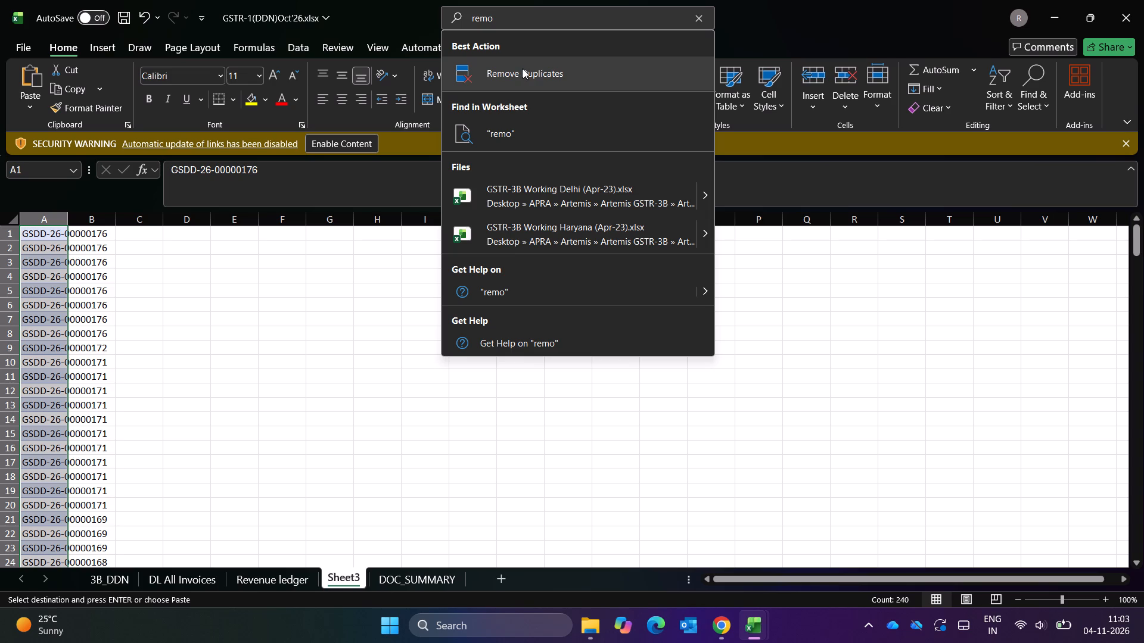
{"action": "left_click", "coordinate": [523, 65]}
{"action": "left_click", "coordinate": [632, 404]}
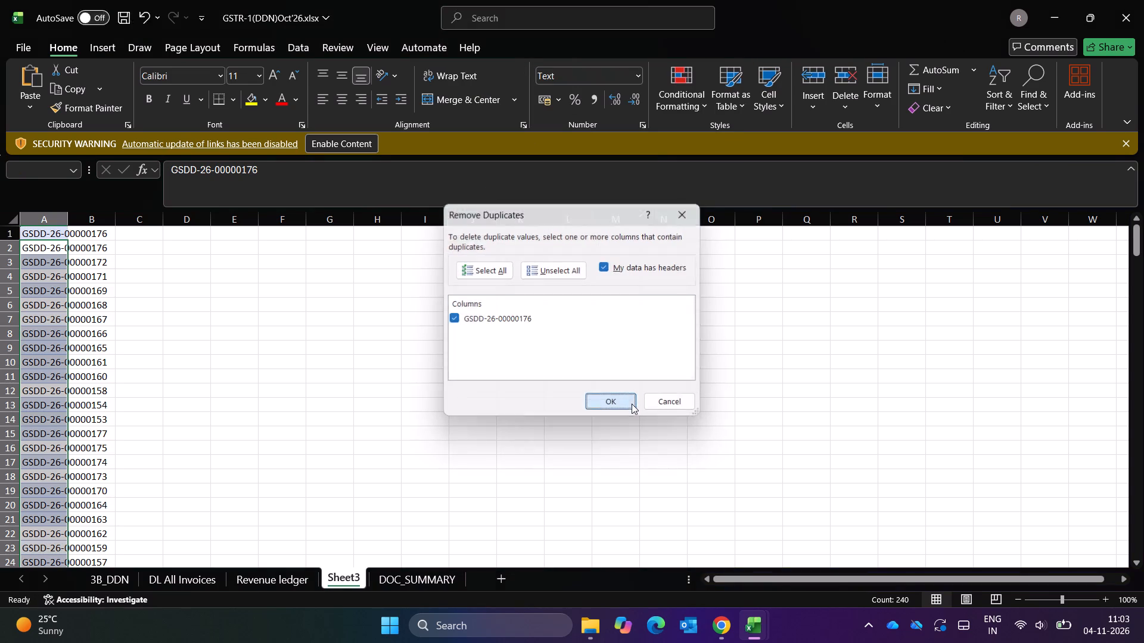
{"action": "key", "text": "Return"}
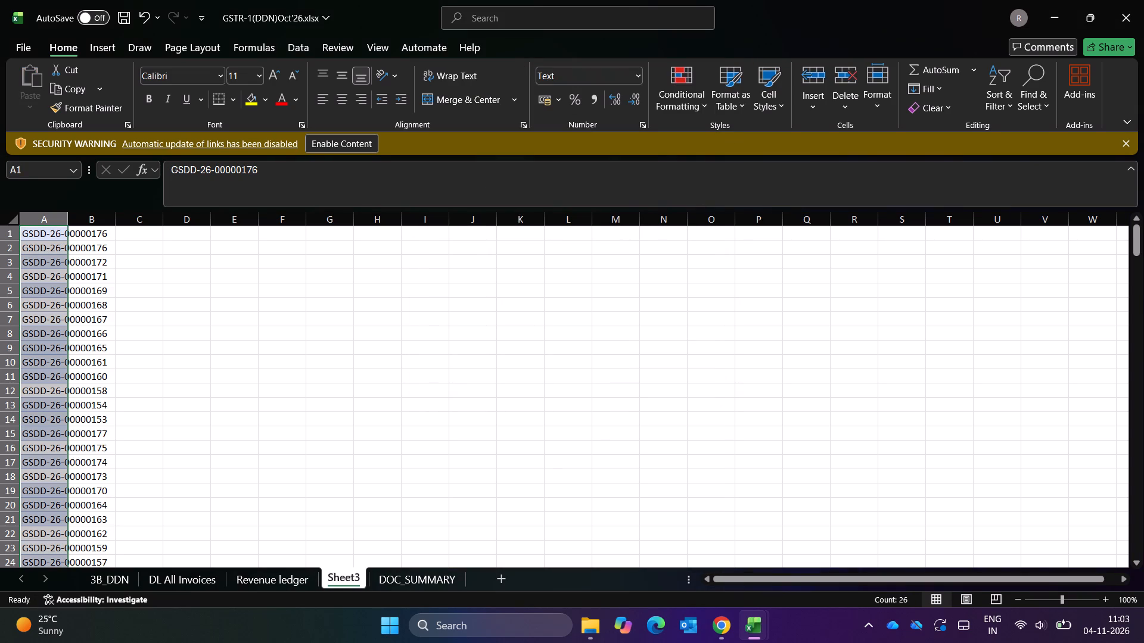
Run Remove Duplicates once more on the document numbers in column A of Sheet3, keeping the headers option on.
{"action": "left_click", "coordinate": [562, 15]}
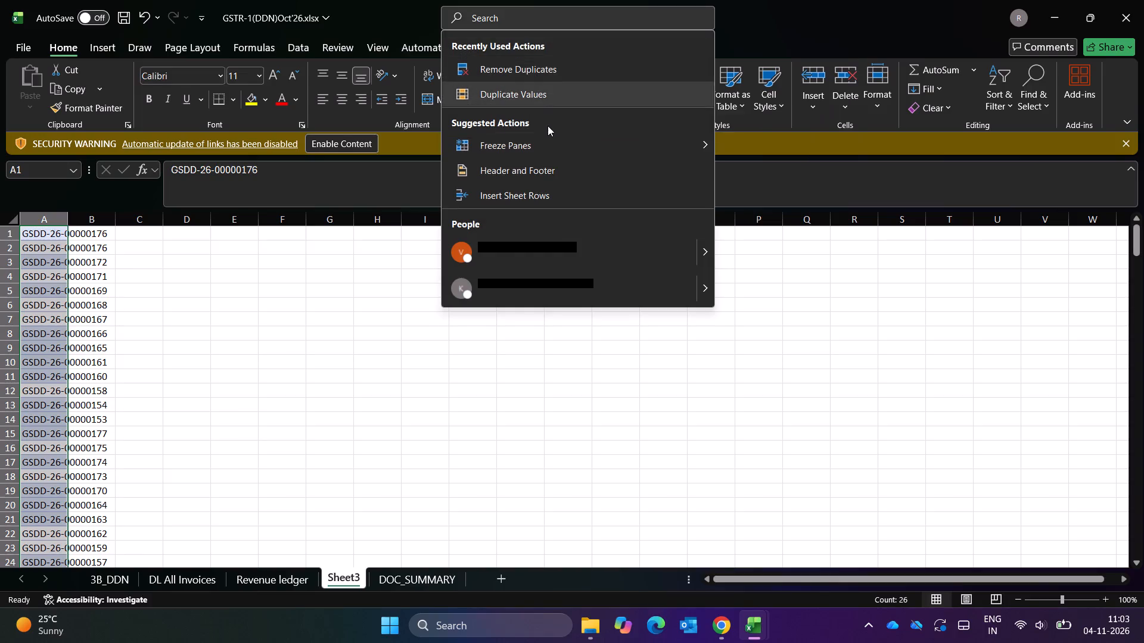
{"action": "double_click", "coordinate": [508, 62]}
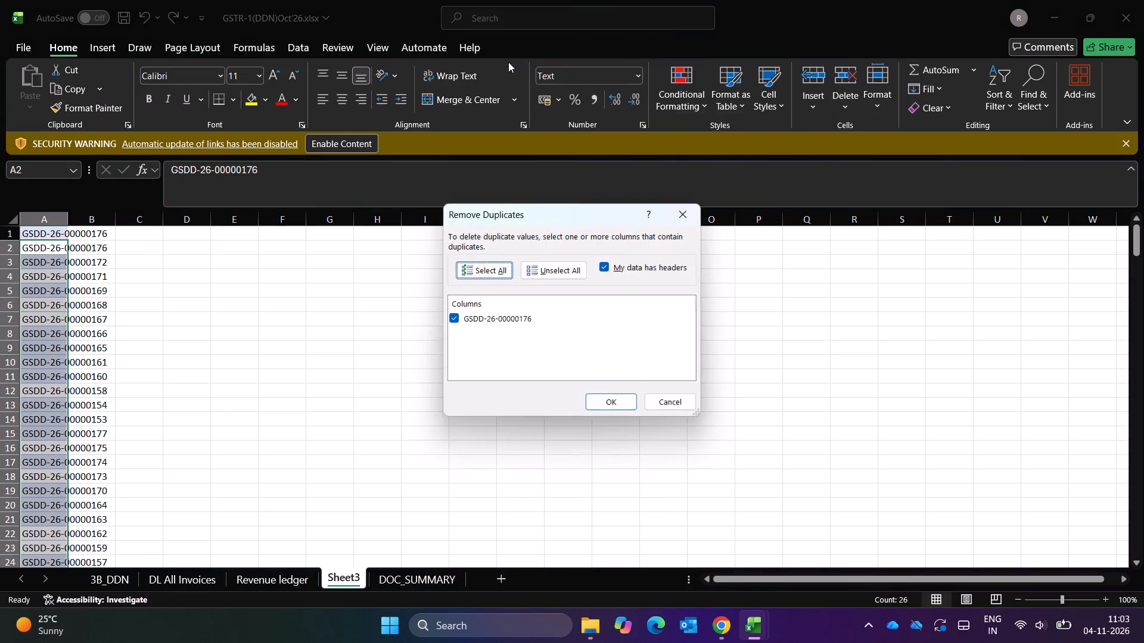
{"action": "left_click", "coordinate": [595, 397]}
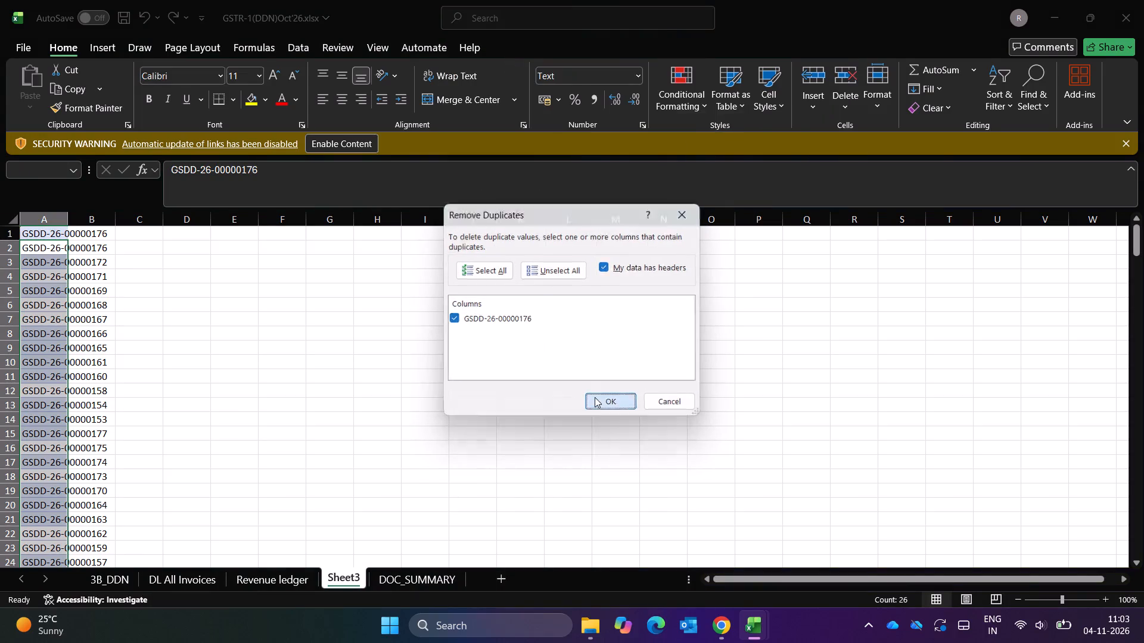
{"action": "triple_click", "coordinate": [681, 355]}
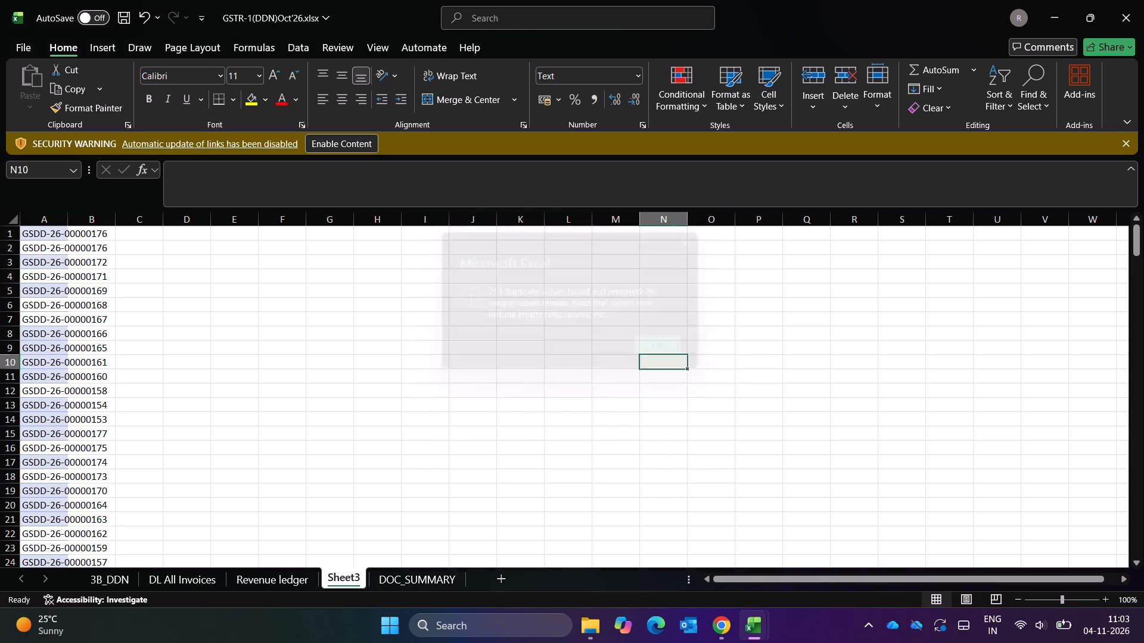
Examine the deduplicated document number list in column A of Sheet3 from its first to its last entry.
{"action": "left_click", "coordinate": [309, 403]}
{"action": "key", "text": "Down"}
{"action": "key", "text": "Down"}
{"action": "key", "text": "Left"}
{"action": "key", "text": "Left"}
{"action": "key", "text": "Left"}
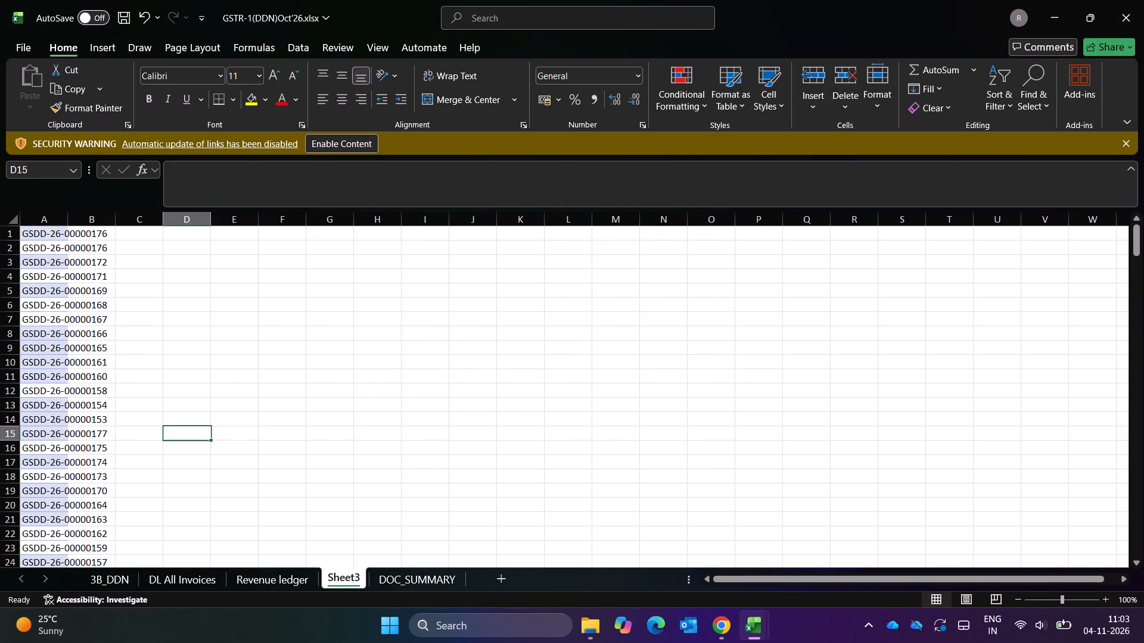
{"action": "key", "text": "ctrl+Left"}
{"action": "key", "text": "Down"}
{"action": "key", "text": "Down"}
{"action": "key", "text": "ctrl+Down"}
{"action": "key", "text": "Down"}
{"action": "key", "text": "Down"}
{"action": "key", "text": "Up"}
{"action": "key", "text": "Up"}
{"action": "key", "text": "ctrl+Up"}
{"action": "key", "text": "Up"}
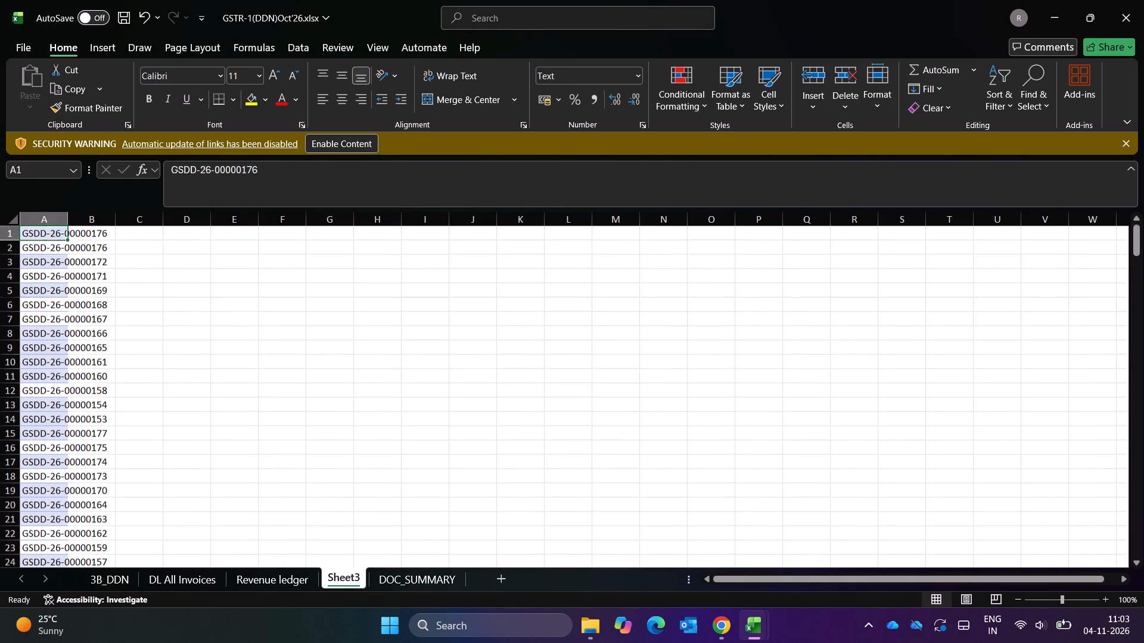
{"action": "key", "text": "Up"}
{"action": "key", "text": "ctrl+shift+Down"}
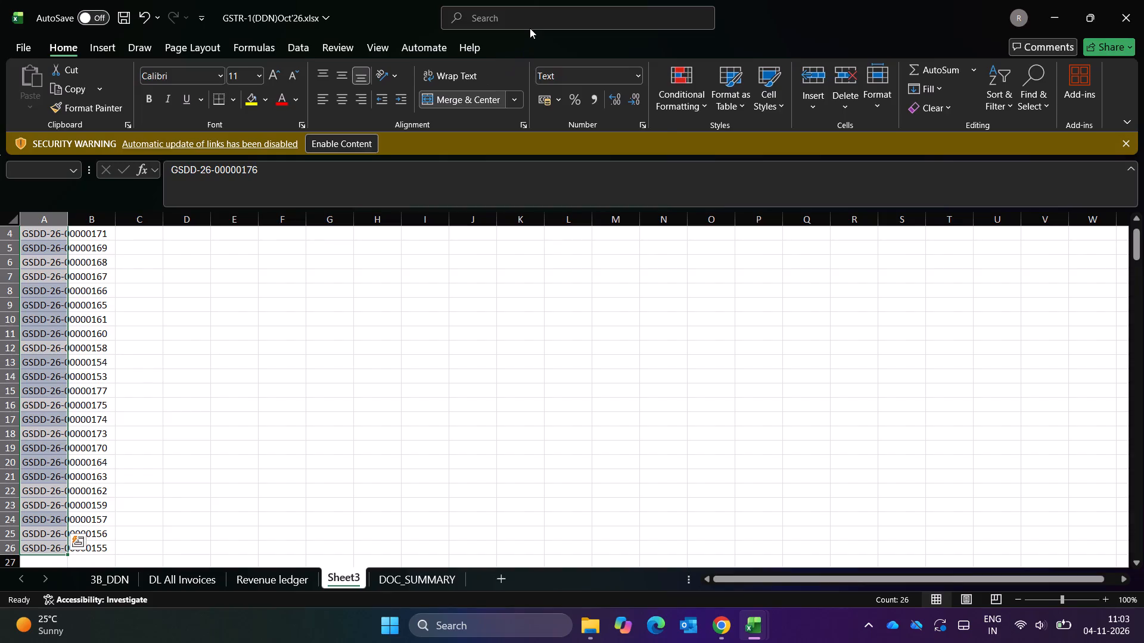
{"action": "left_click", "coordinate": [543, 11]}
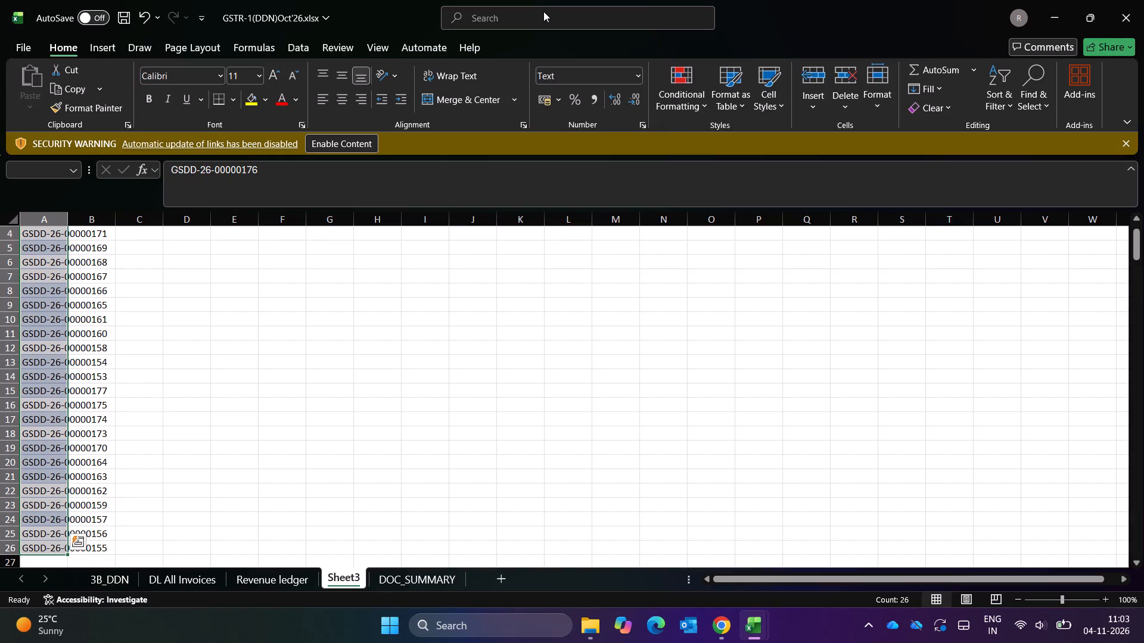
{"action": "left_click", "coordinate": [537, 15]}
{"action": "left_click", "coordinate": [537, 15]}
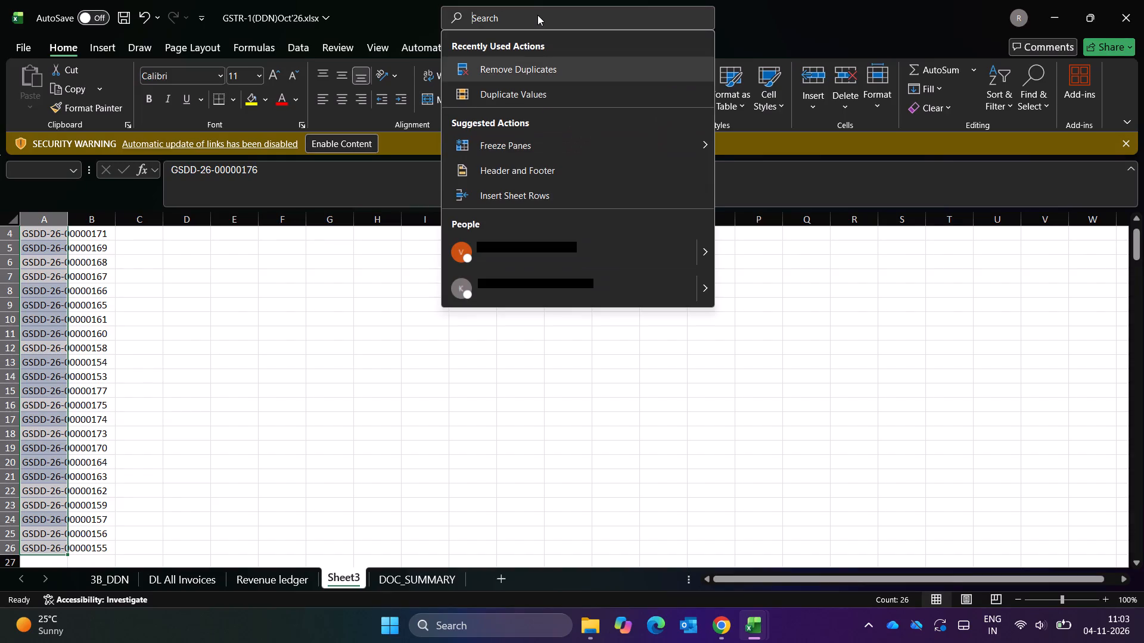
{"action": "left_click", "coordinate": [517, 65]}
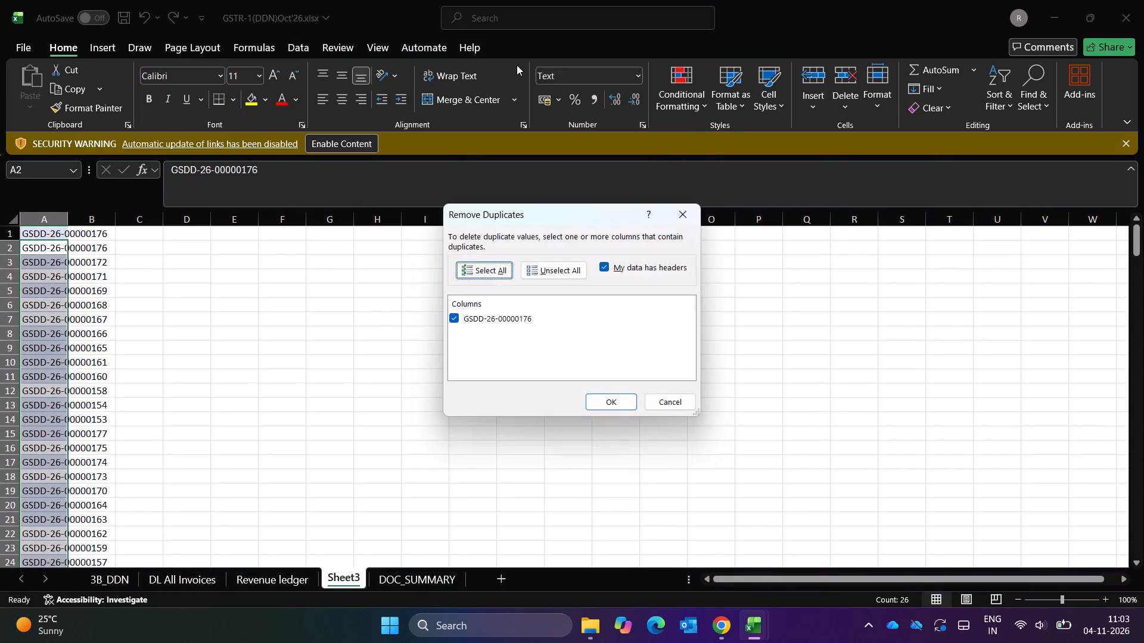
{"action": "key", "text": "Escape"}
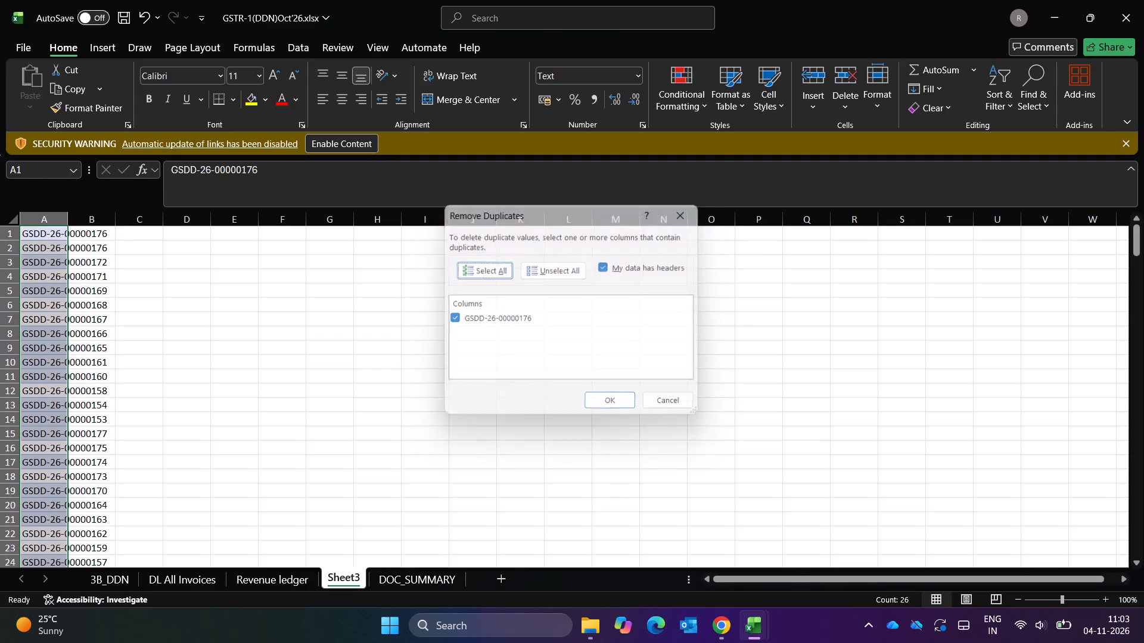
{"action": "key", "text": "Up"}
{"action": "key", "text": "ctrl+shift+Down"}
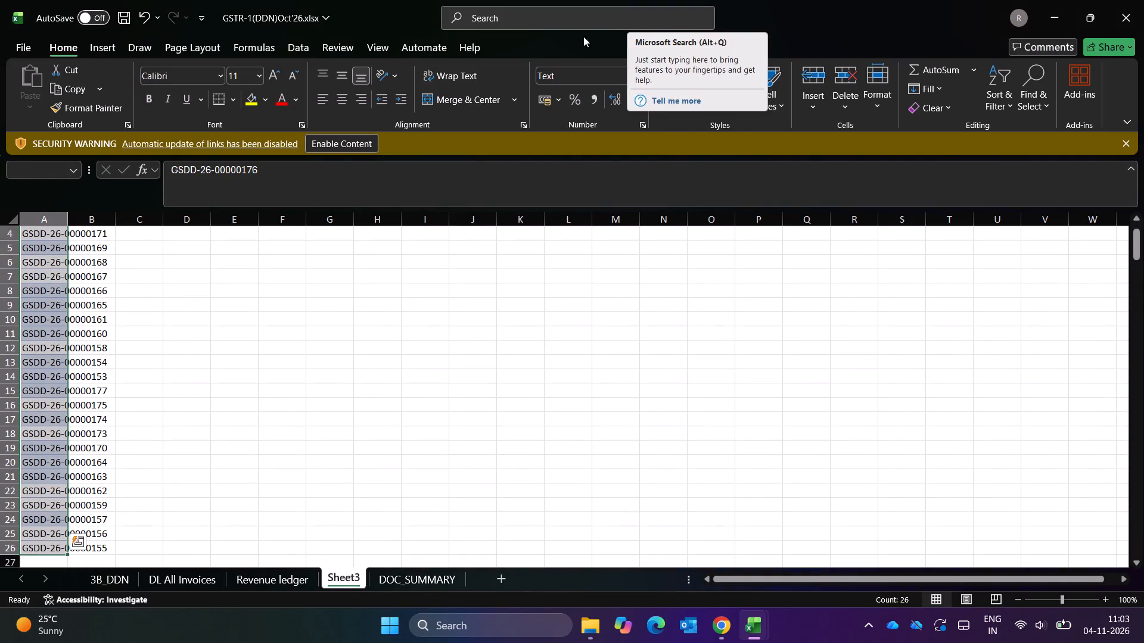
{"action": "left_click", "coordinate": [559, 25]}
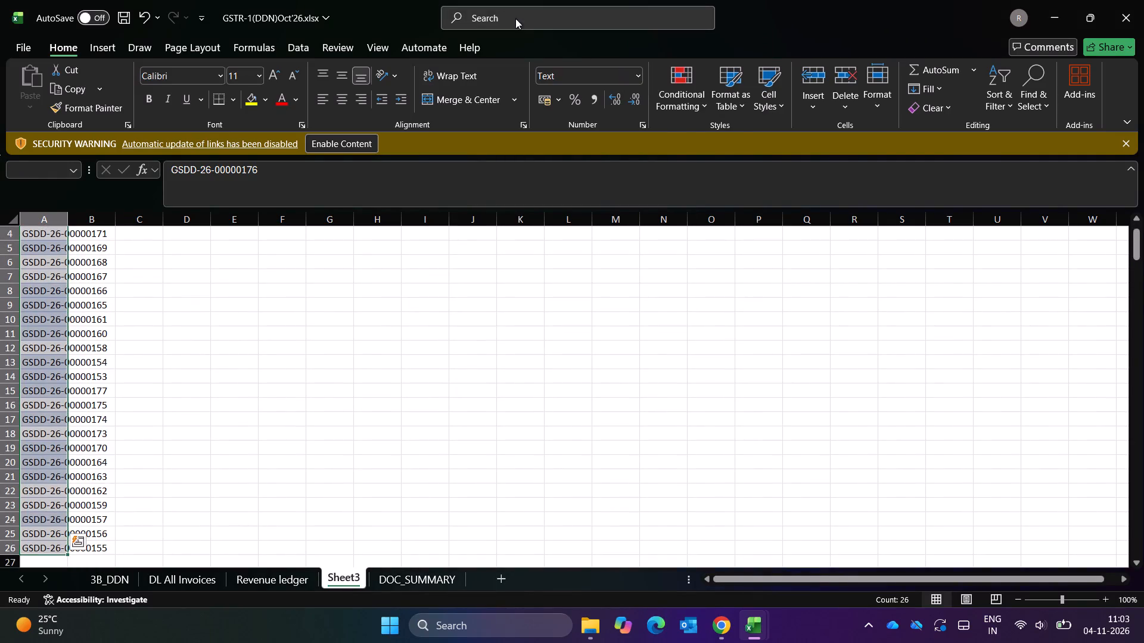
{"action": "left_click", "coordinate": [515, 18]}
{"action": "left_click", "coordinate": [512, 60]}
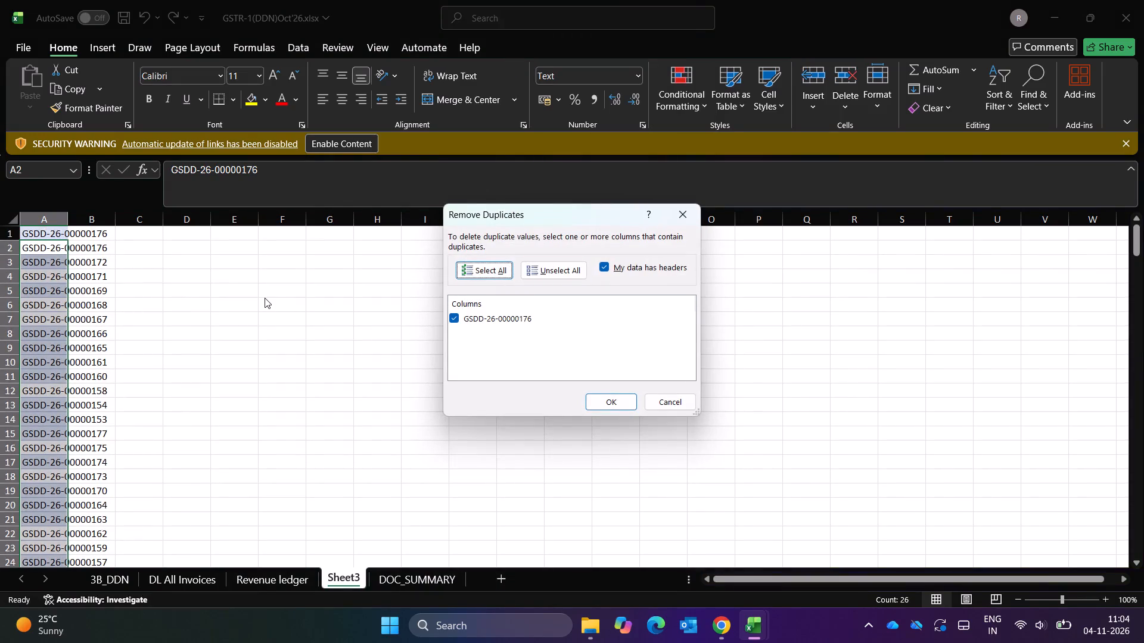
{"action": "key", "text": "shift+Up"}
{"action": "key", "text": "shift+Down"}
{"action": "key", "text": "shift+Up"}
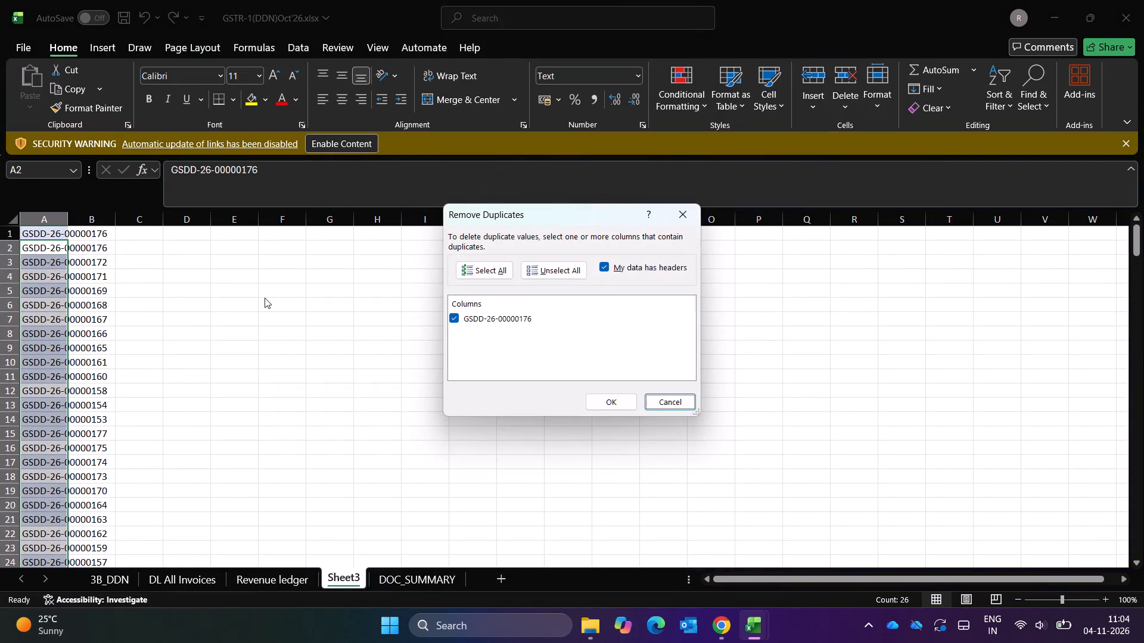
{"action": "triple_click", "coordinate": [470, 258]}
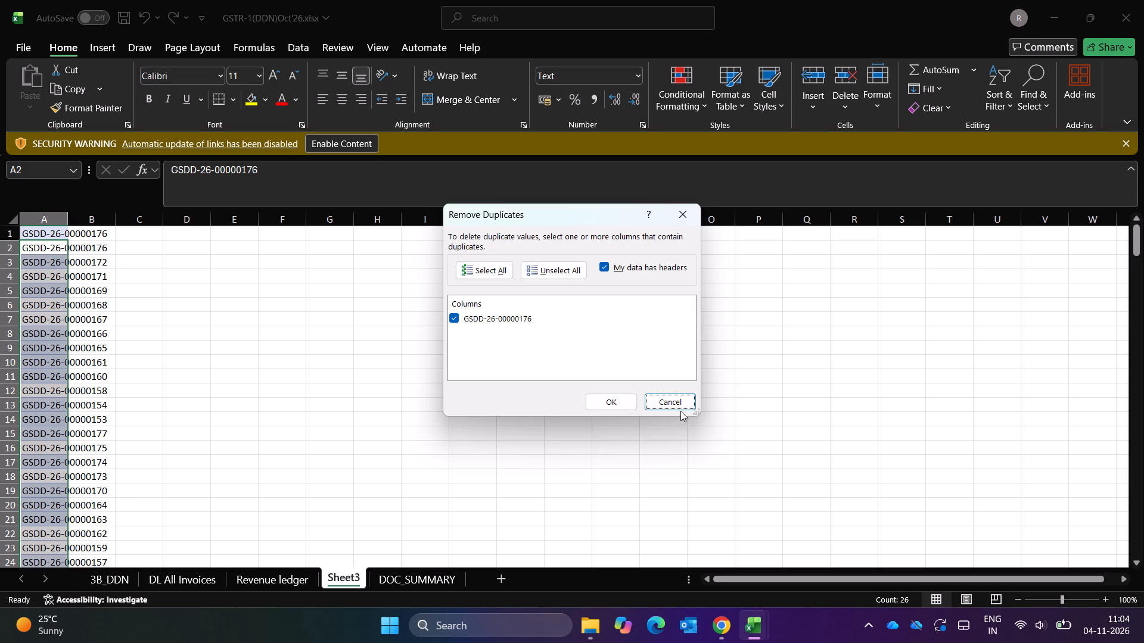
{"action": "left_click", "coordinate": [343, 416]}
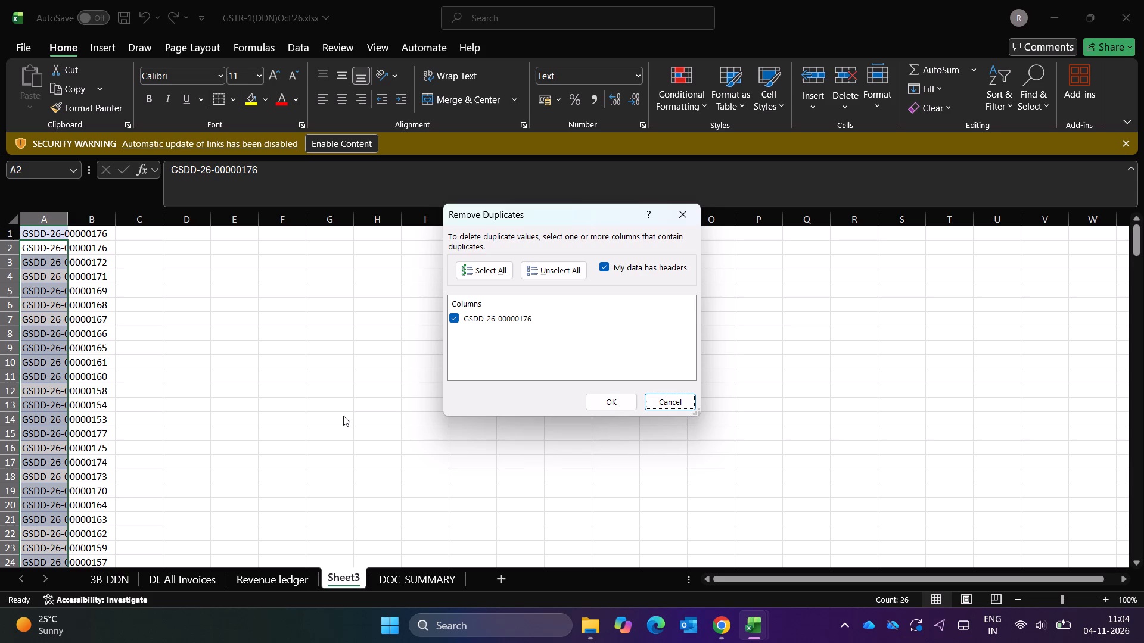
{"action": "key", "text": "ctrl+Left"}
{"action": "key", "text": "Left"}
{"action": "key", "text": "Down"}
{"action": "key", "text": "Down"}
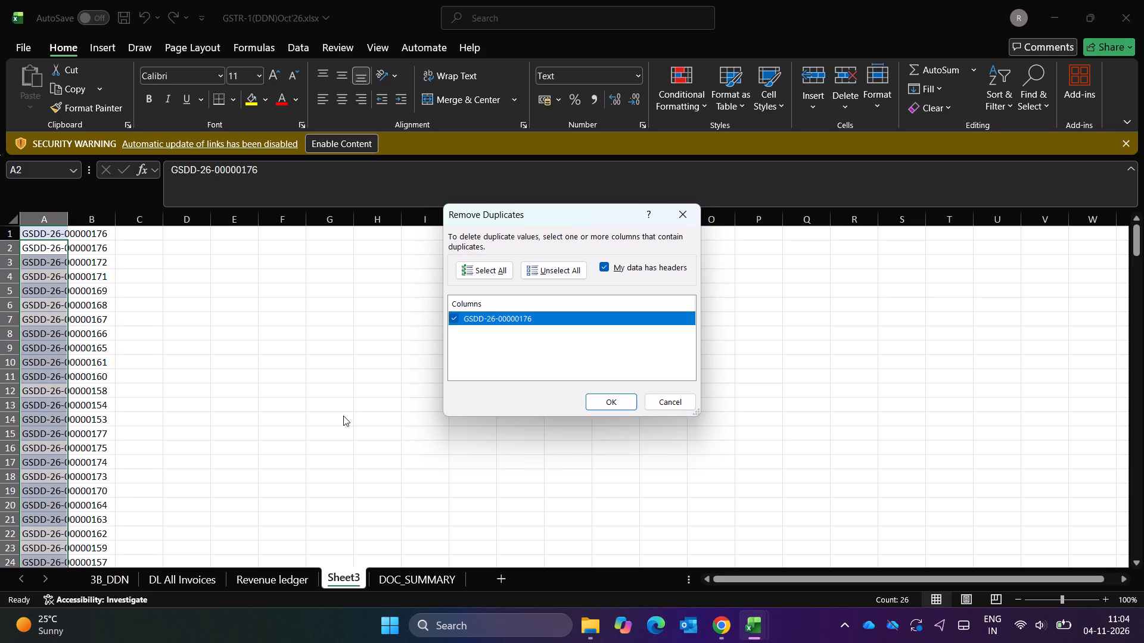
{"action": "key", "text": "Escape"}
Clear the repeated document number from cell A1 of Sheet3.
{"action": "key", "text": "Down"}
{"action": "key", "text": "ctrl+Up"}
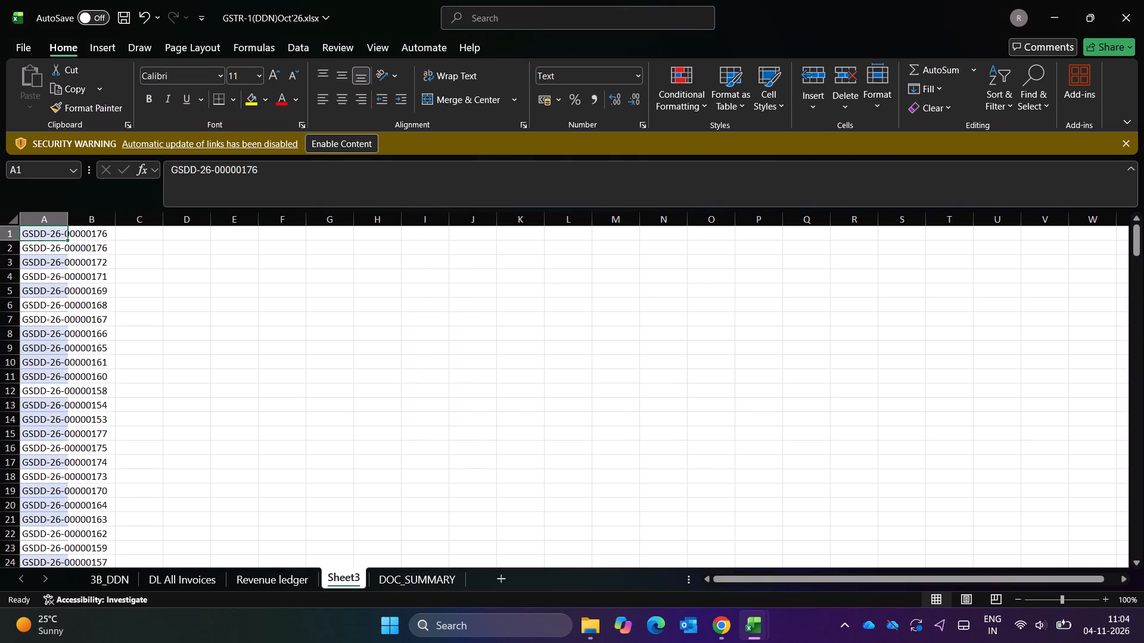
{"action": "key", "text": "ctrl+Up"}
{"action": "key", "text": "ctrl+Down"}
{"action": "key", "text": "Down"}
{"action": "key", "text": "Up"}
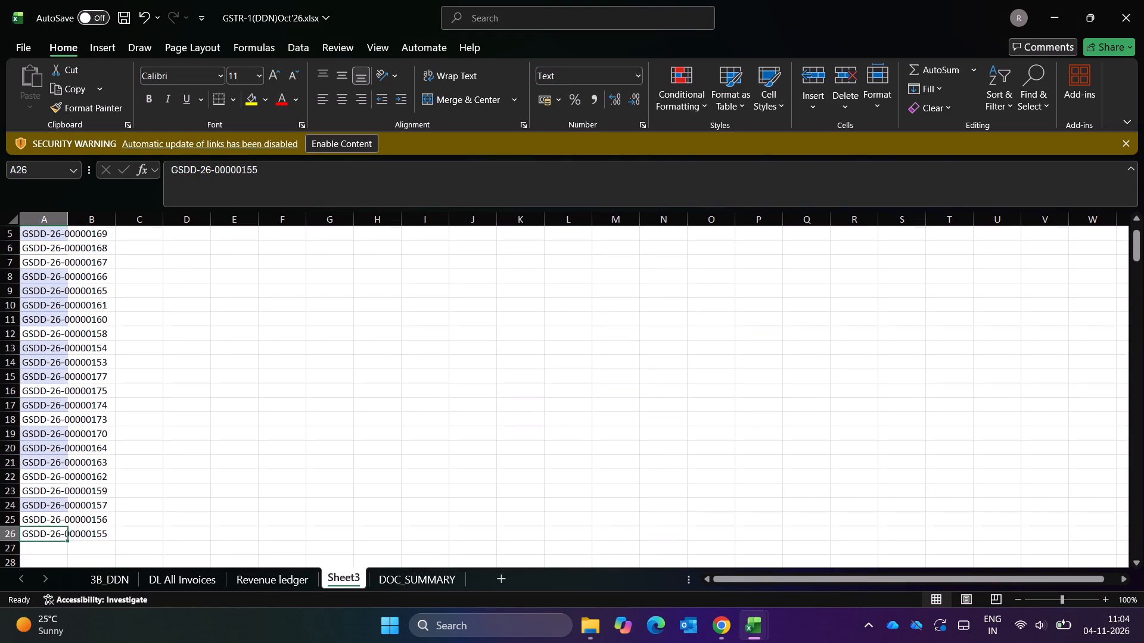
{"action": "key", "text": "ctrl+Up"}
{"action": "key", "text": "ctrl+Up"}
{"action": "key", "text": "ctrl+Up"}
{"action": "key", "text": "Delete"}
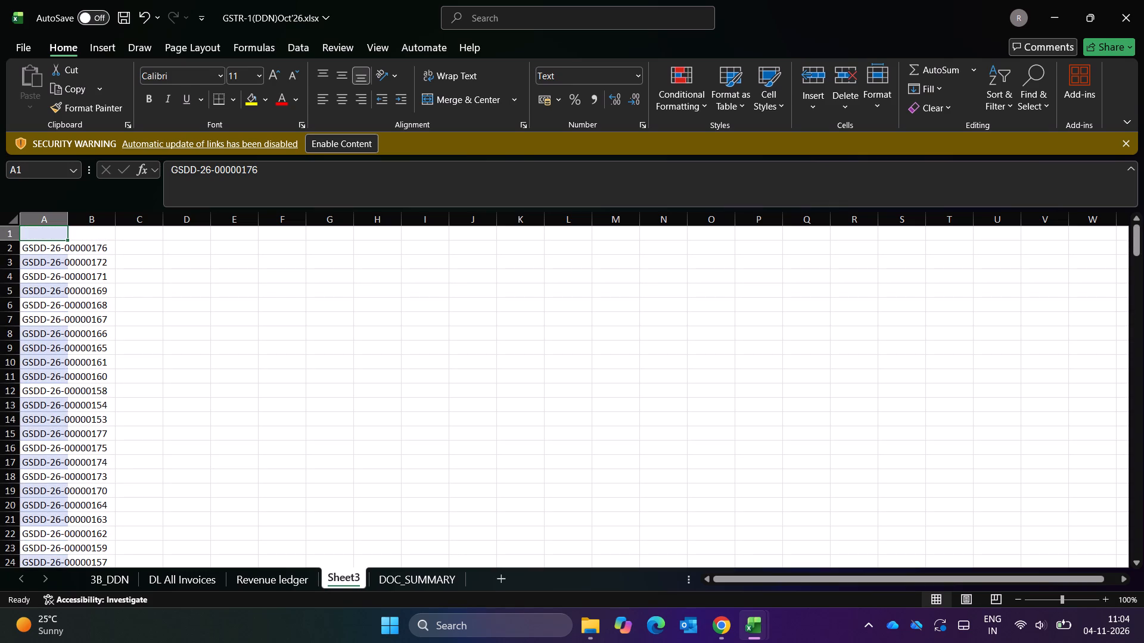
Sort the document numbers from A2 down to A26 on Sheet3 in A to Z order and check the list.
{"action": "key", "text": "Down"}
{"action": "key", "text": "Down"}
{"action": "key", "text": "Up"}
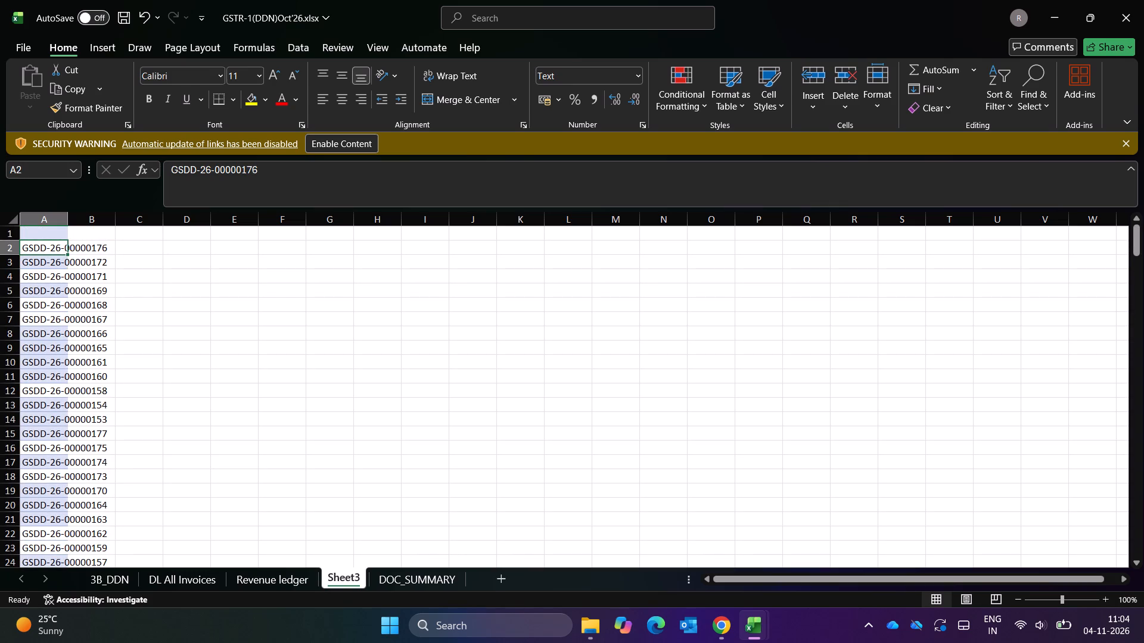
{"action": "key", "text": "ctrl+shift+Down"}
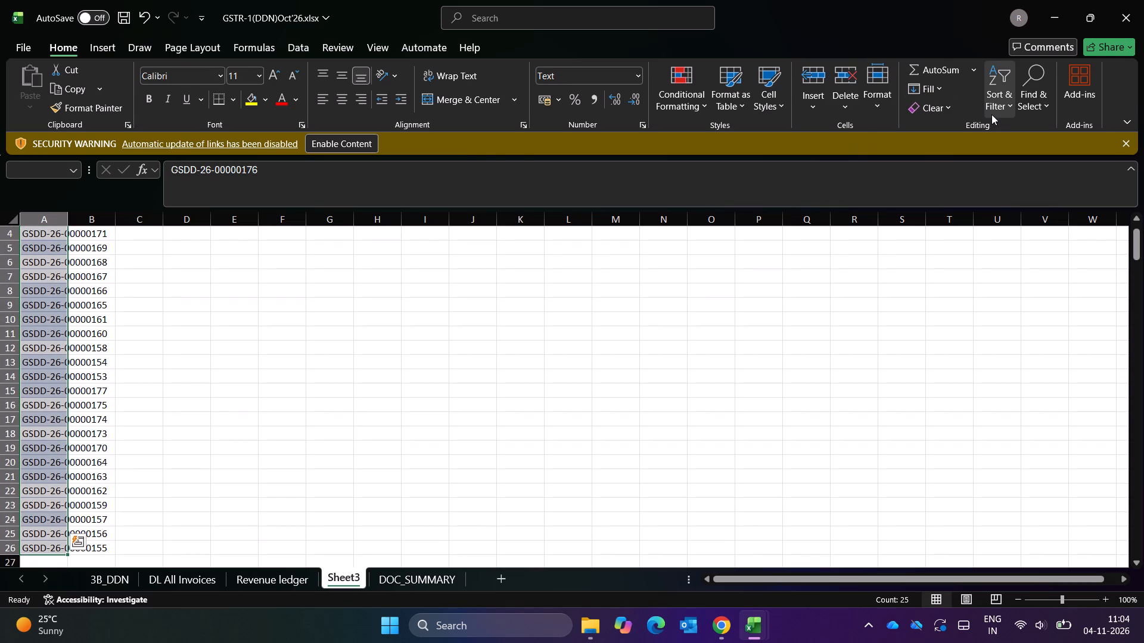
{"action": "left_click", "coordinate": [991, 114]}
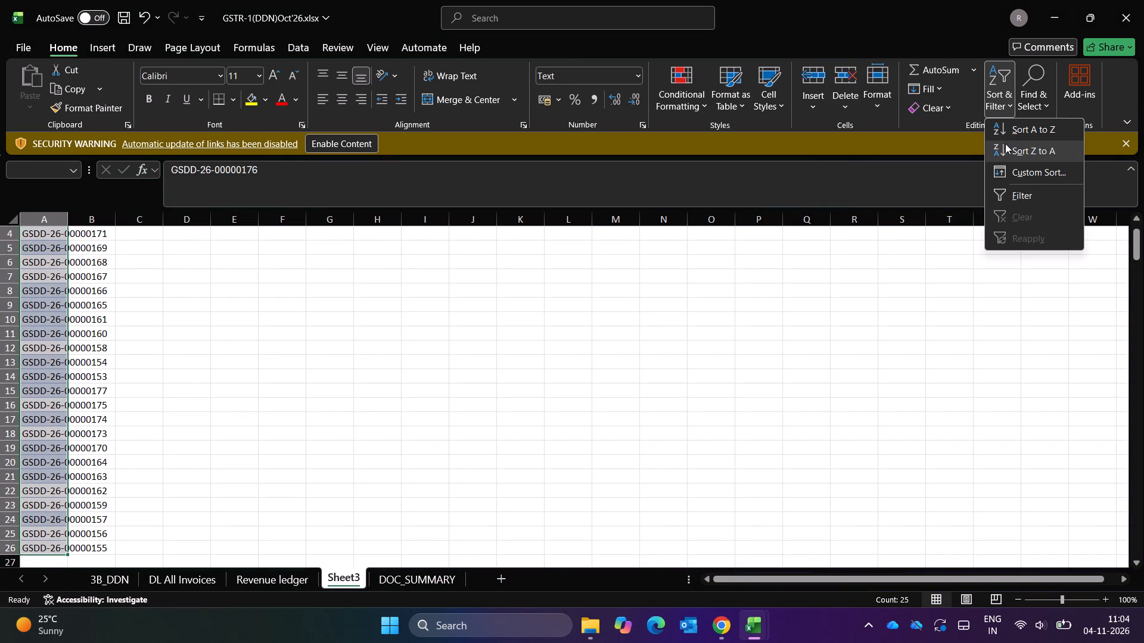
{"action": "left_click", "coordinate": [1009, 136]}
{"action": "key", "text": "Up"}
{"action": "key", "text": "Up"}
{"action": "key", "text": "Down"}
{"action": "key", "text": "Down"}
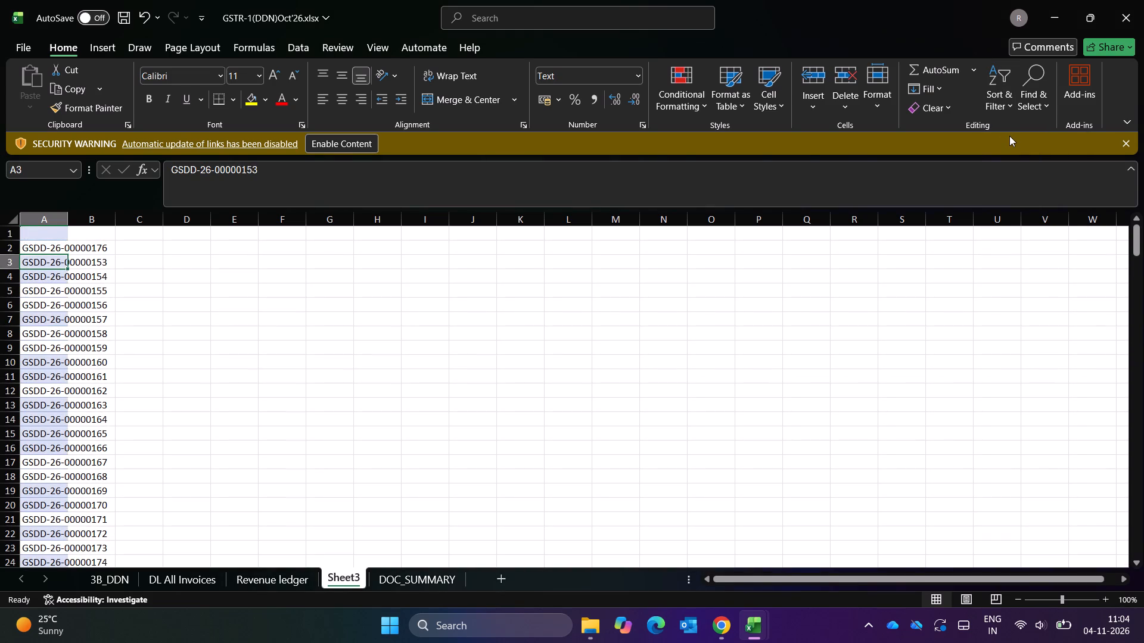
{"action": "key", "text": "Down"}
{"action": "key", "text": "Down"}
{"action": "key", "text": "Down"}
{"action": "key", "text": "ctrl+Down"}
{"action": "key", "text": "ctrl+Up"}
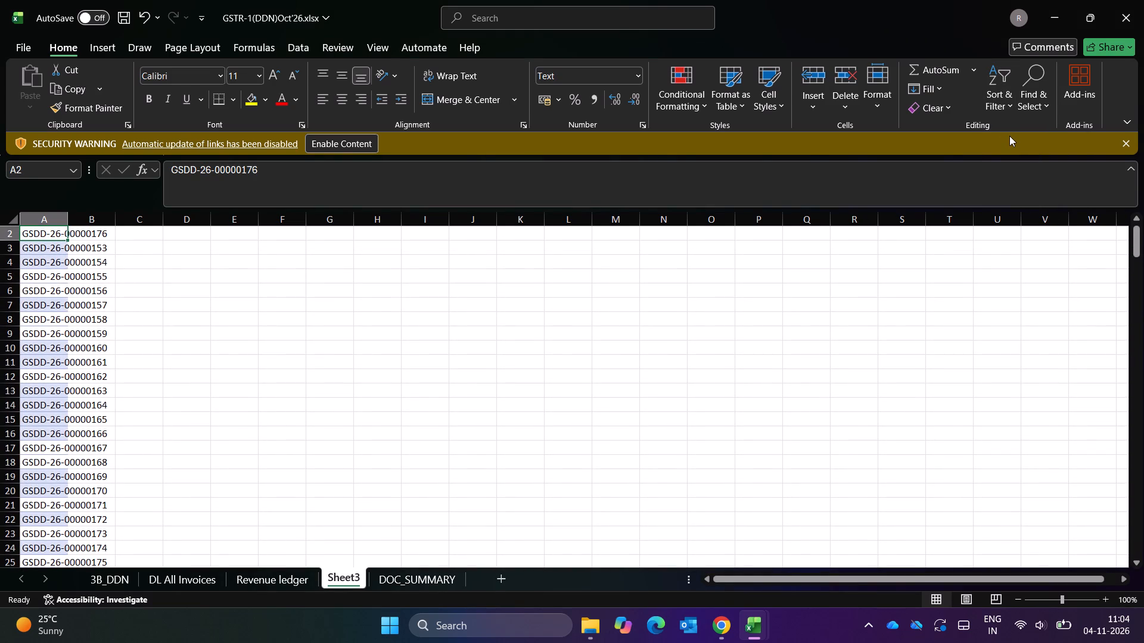
Delete Sheet3 from the workbook.
{"action": "key", "text": "ctrl+Page_Up"}
{"action": "key", "text": "ctrl+Page_Down"}
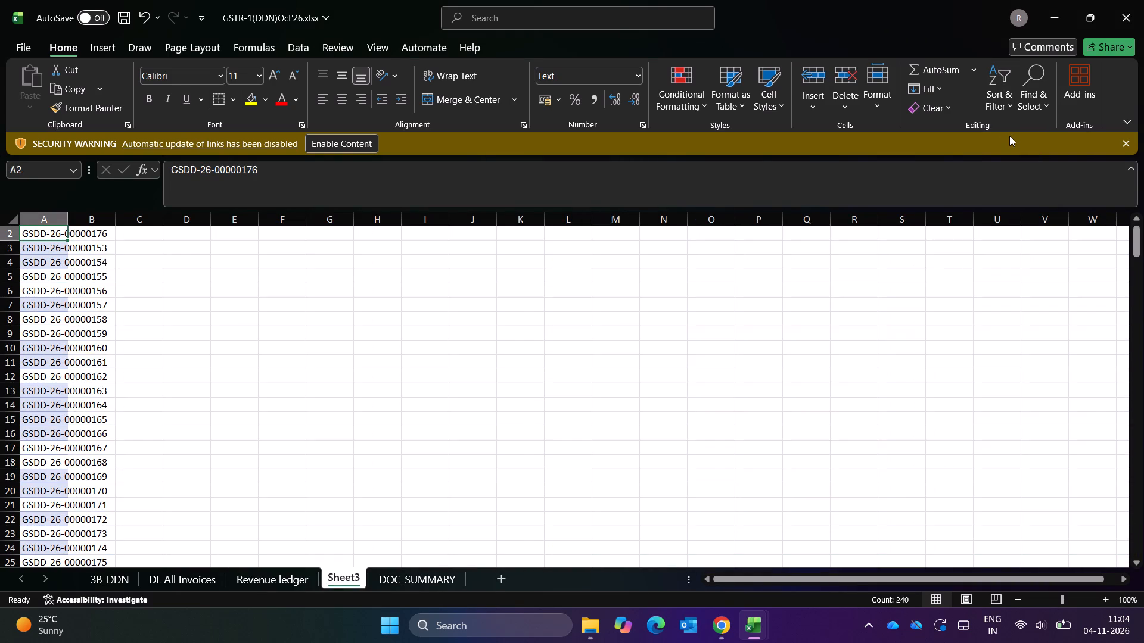
{"action": "right_click", "coordinate": [357, 574]}
{"action": "left_click", "coordinate": [391, 370]}
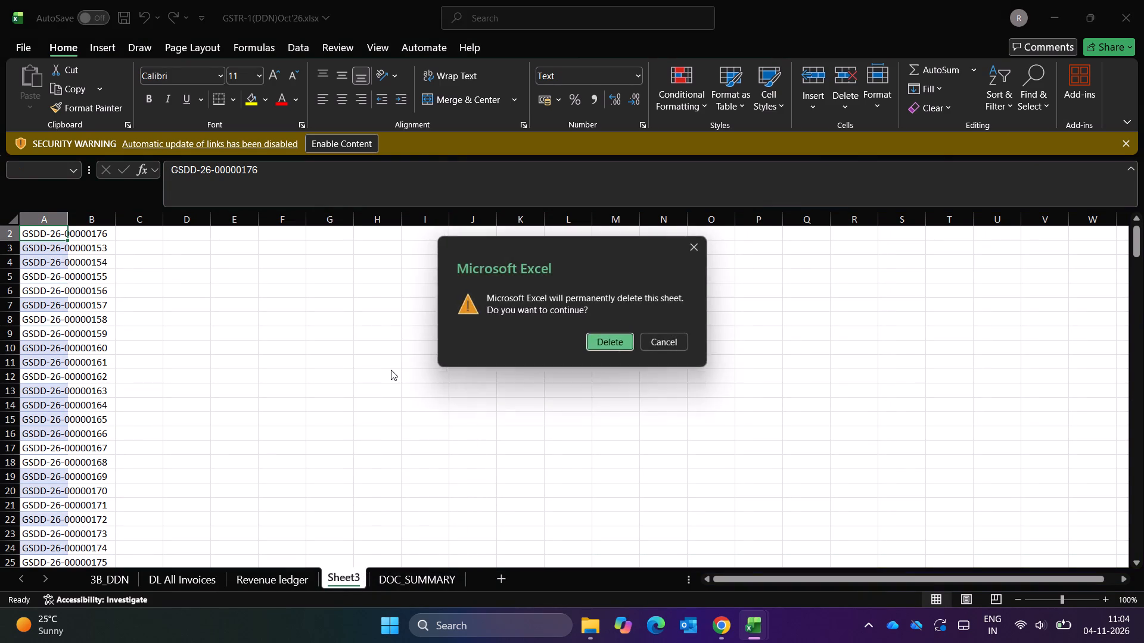
{"action": "key", "text": "Return"}
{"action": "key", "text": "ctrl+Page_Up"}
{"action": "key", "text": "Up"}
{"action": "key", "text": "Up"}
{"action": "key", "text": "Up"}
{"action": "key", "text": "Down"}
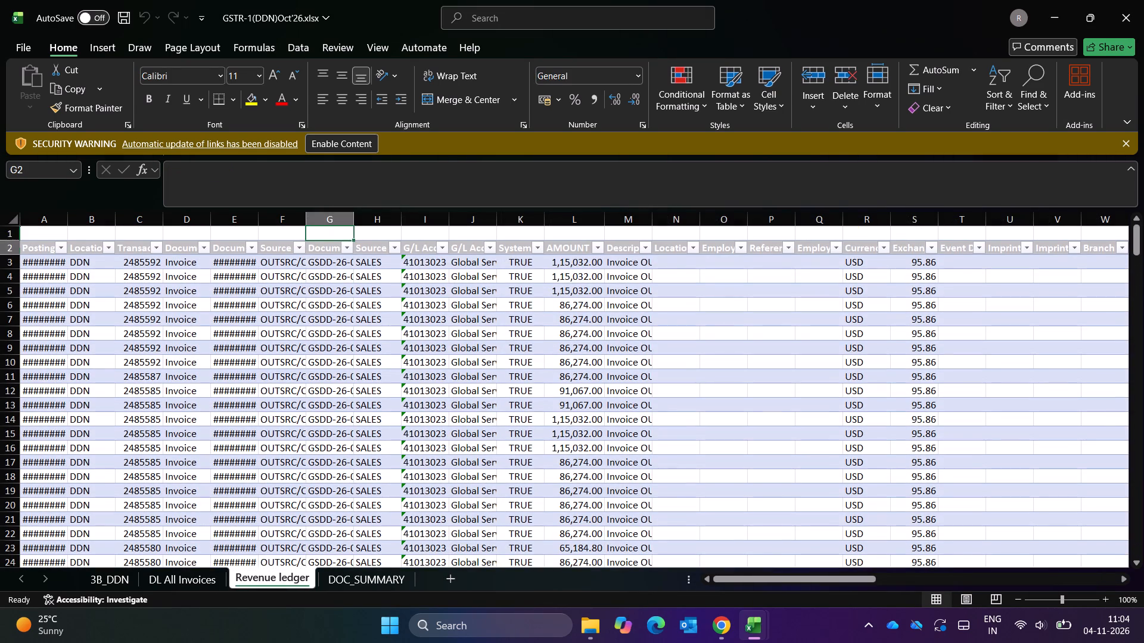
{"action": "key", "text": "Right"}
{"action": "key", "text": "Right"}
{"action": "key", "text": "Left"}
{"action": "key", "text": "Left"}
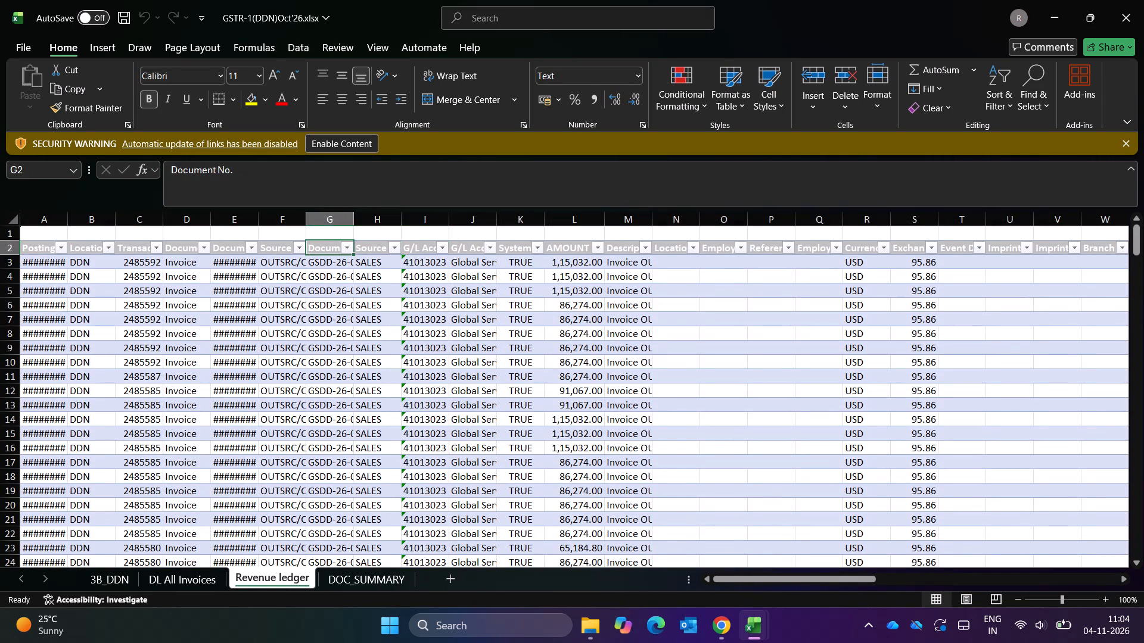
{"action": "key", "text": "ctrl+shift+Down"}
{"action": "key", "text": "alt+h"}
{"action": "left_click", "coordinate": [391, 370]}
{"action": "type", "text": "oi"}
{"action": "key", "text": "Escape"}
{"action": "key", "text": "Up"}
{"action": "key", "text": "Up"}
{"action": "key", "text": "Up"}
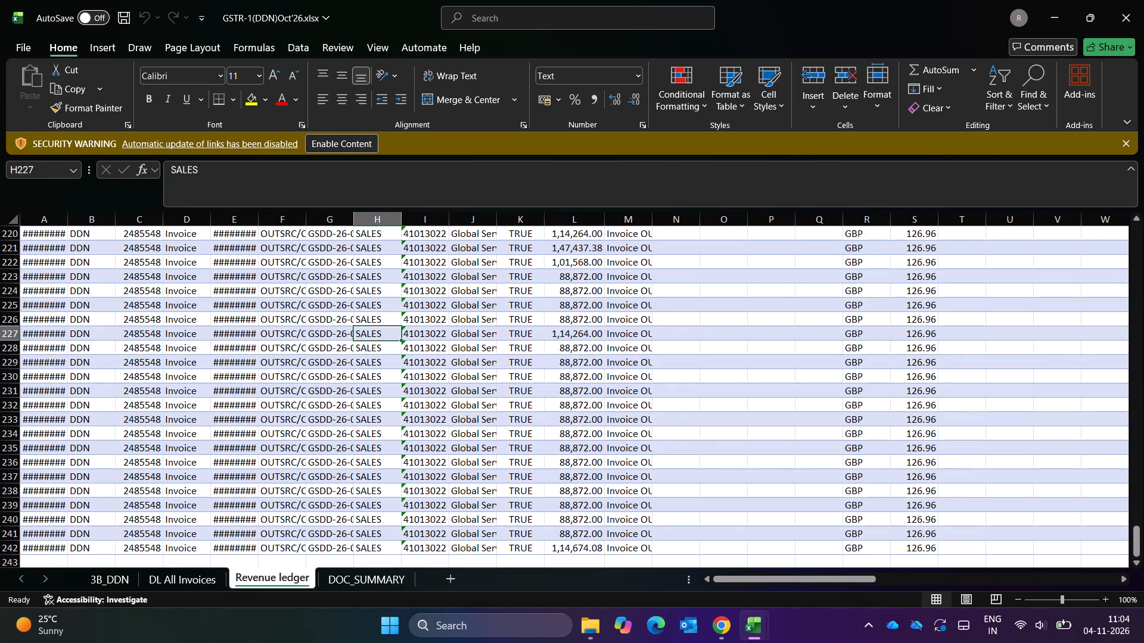
Examine the values listed in the Document No. column filter of the Revenue ledger sheet, without applying a filter.
{"action": "key", "text": "ctrl+Left"}
{"action": "key", "text": "Right"}
{"action": "key", "text": "Right"}
{"action": "key", "text": "Right"}
{"action": "key", "text": "Right"}
{"action": "key", "text": "Right"}
{"action": "key", "text": "Right"}
{"action": "key", "text": "ctrl+Up"}
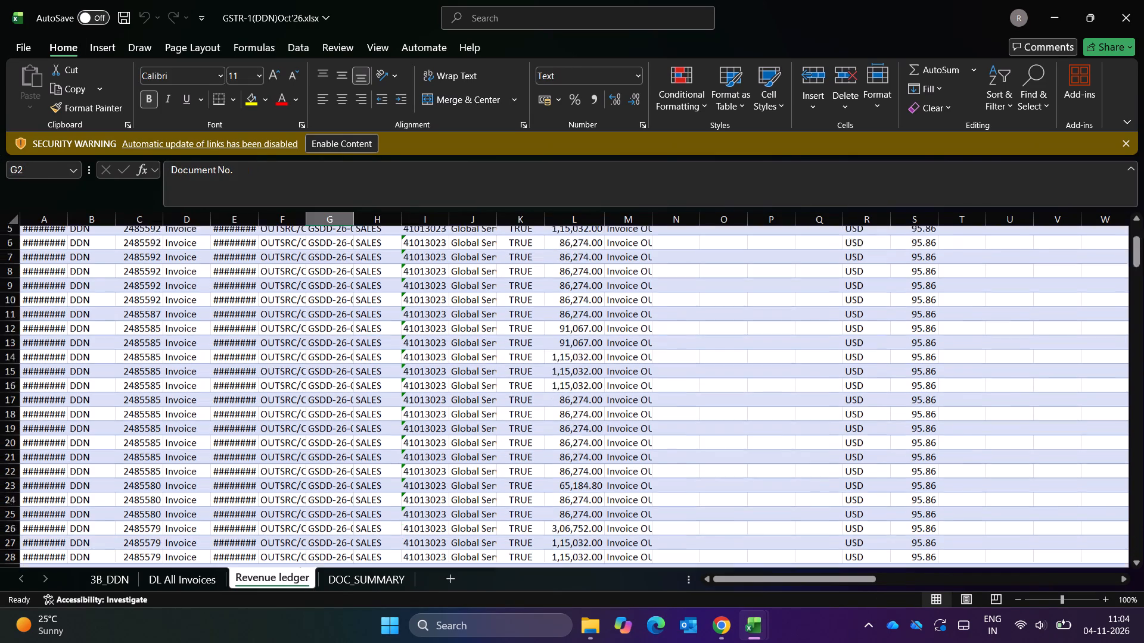
{"action": "key", "text": "Down"}
{"action": "key", "text": "Up"}
{"action": "key", "text": "alt+Down"}
{"action": "key", "text": "alt+Down"}
{"action": "key", "text": "alt+Down"}
{"action": "key", "text": "alt+Down"}
{"action": "key", "text": "alt+Down"}
{"action": "key", "text": "alt+Down"}
{"action": "key", "text": "alt+Down"}
{"action": "key", "text": "alt+Down"}
{"action": "key", "text": "alt+Down"}
{"action": "key", "text": "alt+Down"}
{"action": "key", "text": "alt+Down"}
{"action": "key", "text": "alt+Down"}
{"action": "key", "text": "Down"}
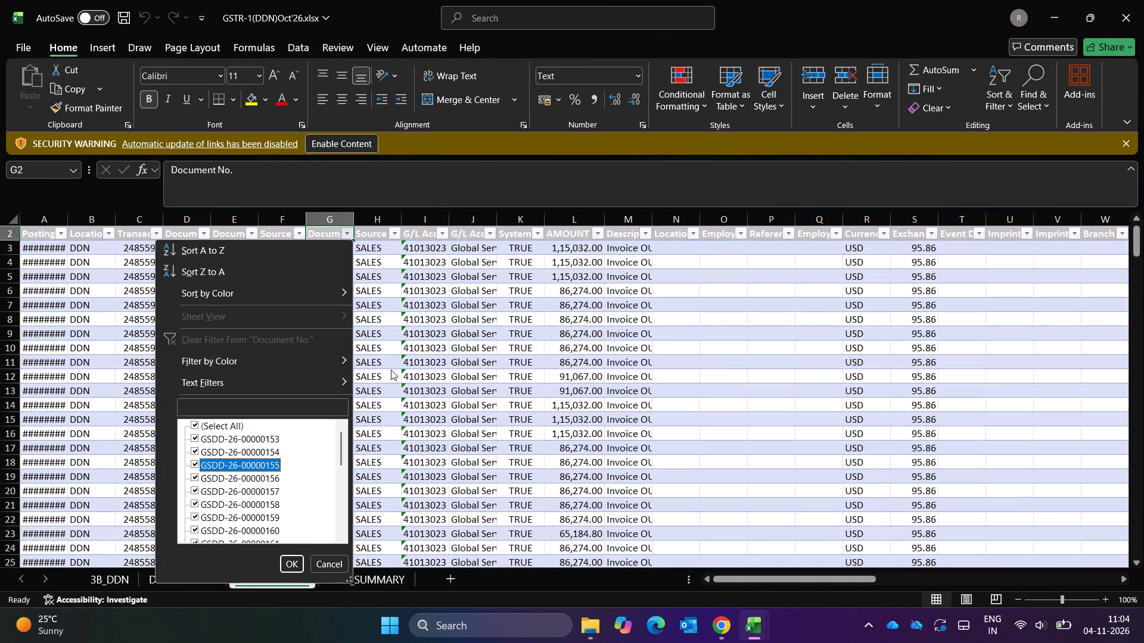
{"action": "key", "text": "End"}
{"action": "key", "text": "Escape"}
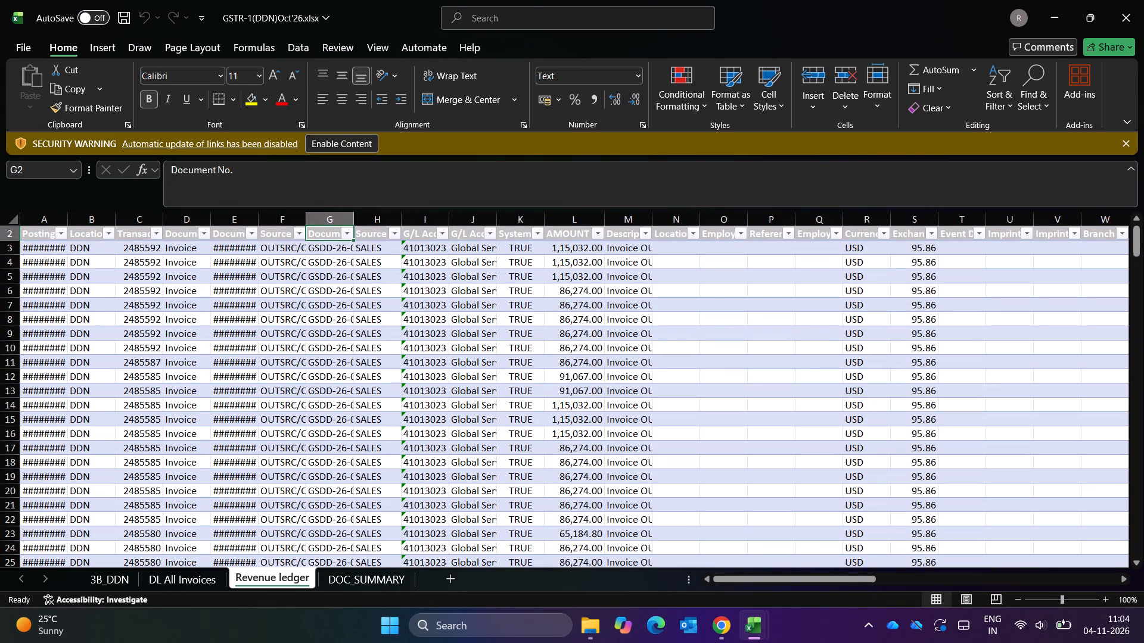
Copy the document numbers in G3:G242 of the Revenue ledger sheet and paste them as values only at A1 of a new sheet.
{"action": "key", "text": "Down"}
{"action": "key", "text": "Up"}
{"action": "key", "text": "Down"}
{"action": "key", "text": "ctrl+shift+Down"}
{"action": "key", "text": "ctrl+c"}
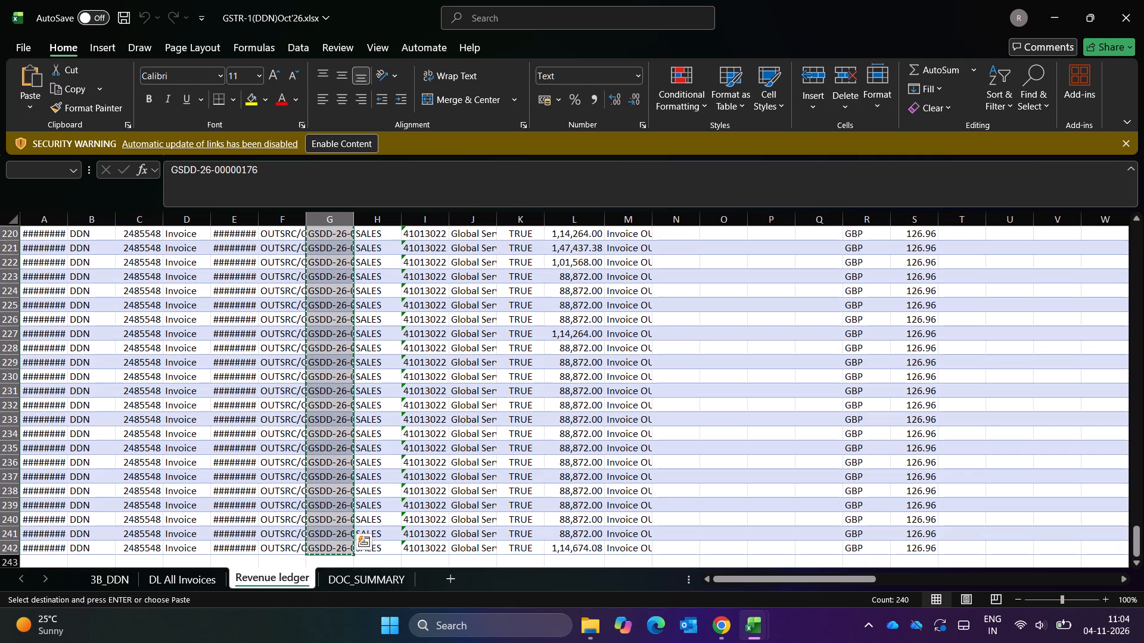
{"action": "left_click", "coordinate": [453, 576]}
{"action": "key", "text": "ctrl+v"}
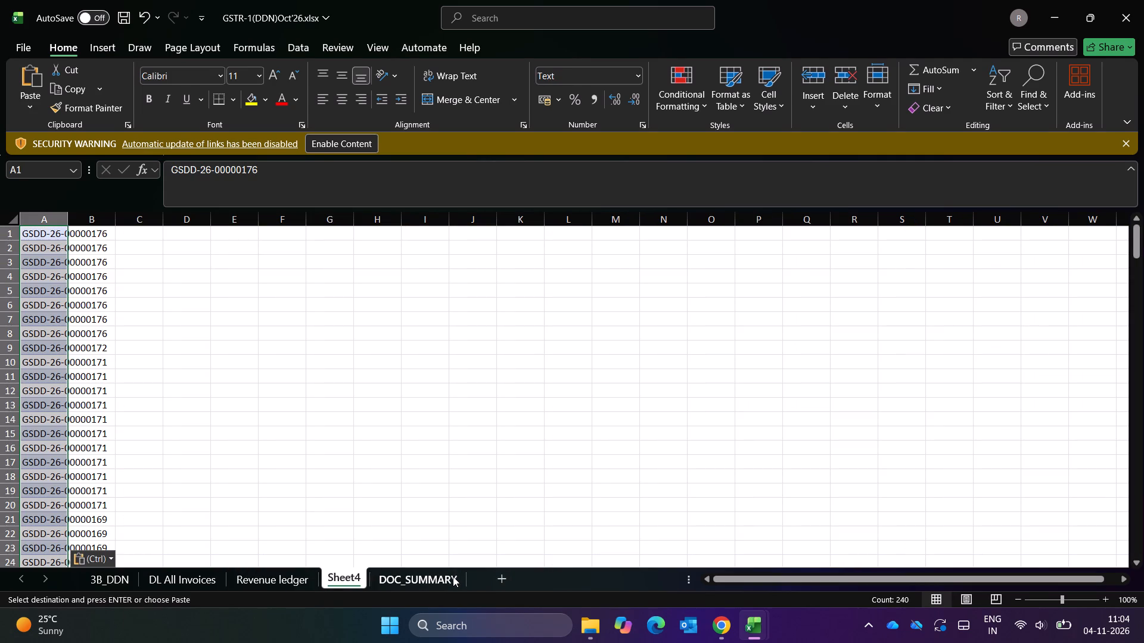
{"action": "key", "text": "ctrl+z"}
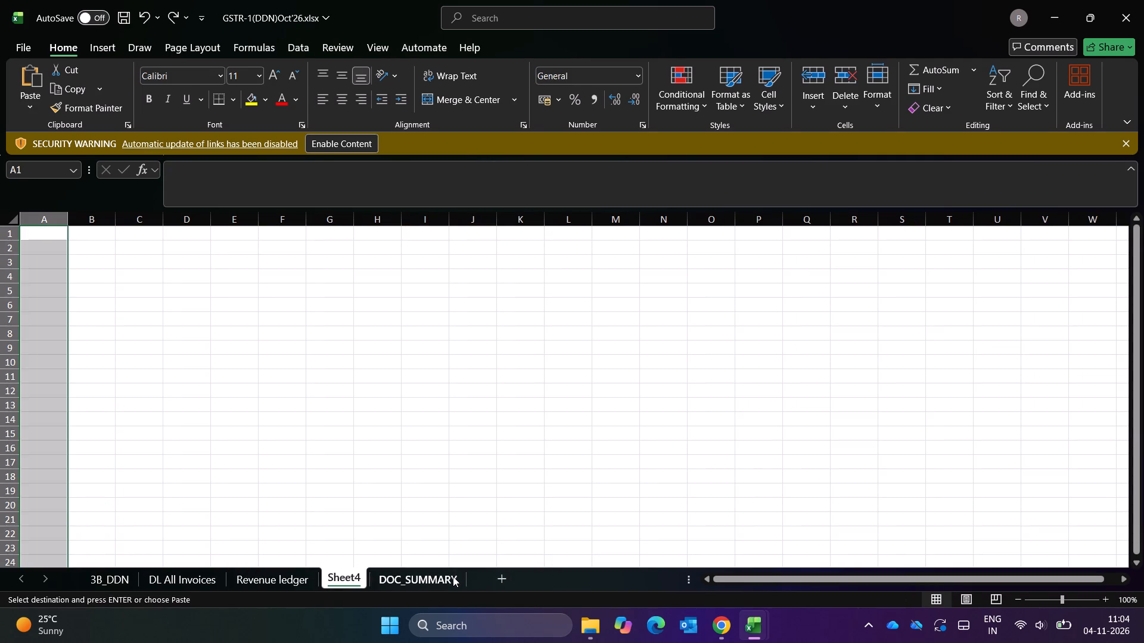
{"action": "key", "text": "ctrl+alt+v"}
{"action": "key", "text": "v"}
{"action": "key", "text": "Return"}
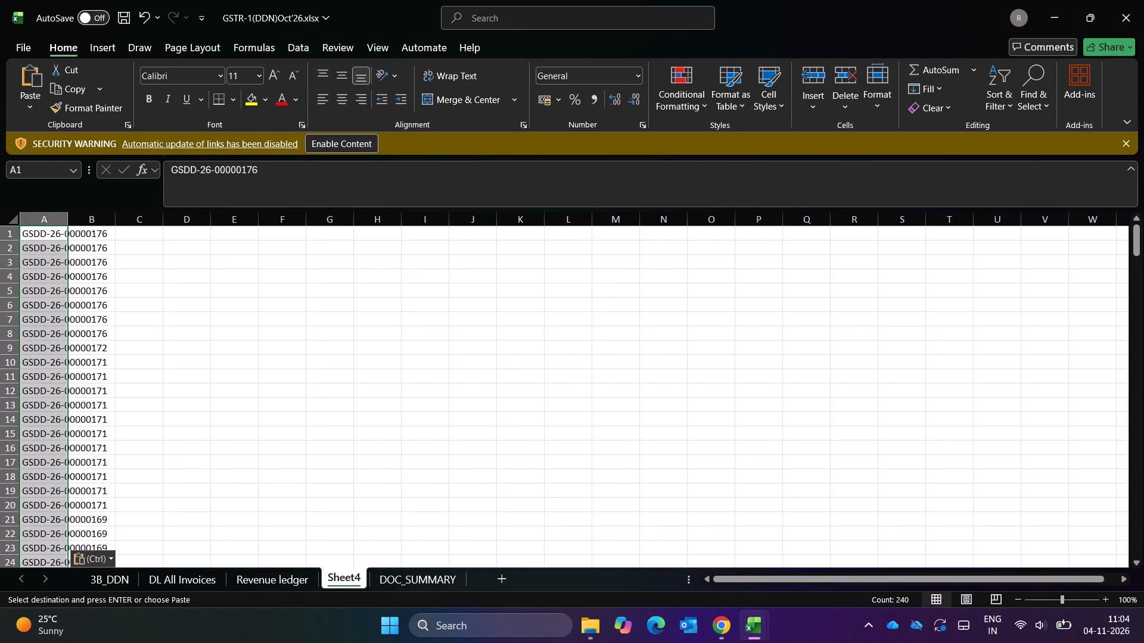
Remove the duplicate document numbers from column A of Sheet4, with the data-has-headers option off.
{"action": "left_click", "coordinate": [551, 13]}
{"action": "type", "text": "remo"}
{"action": "left_click", "coordinate": [530, 78]}
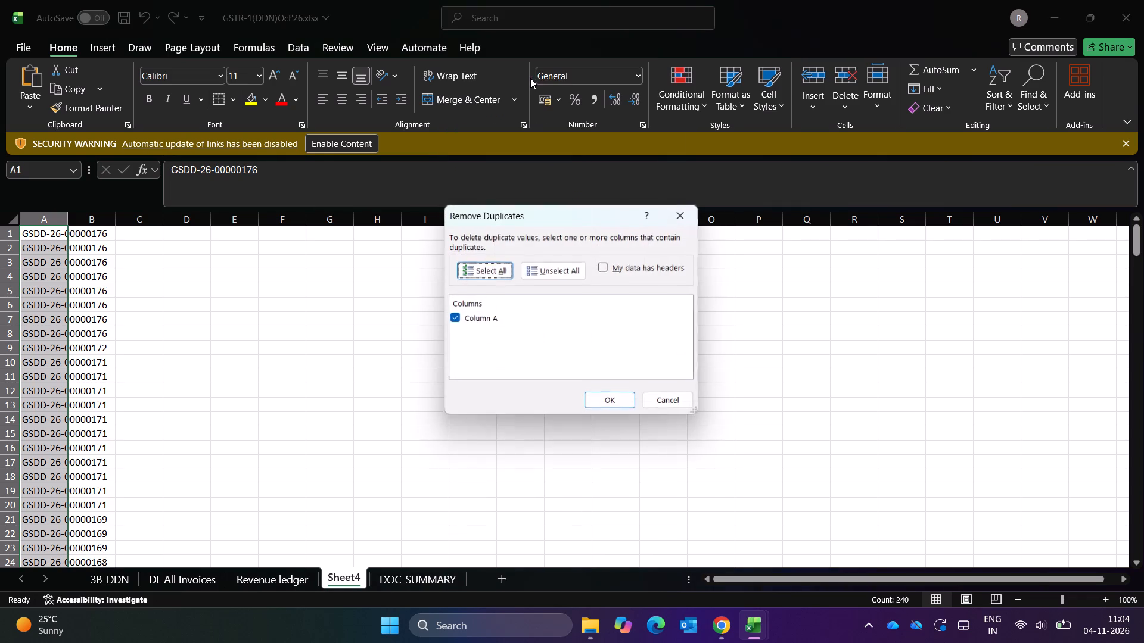
{"action": "left_click", "coordinate": [618, 404]}
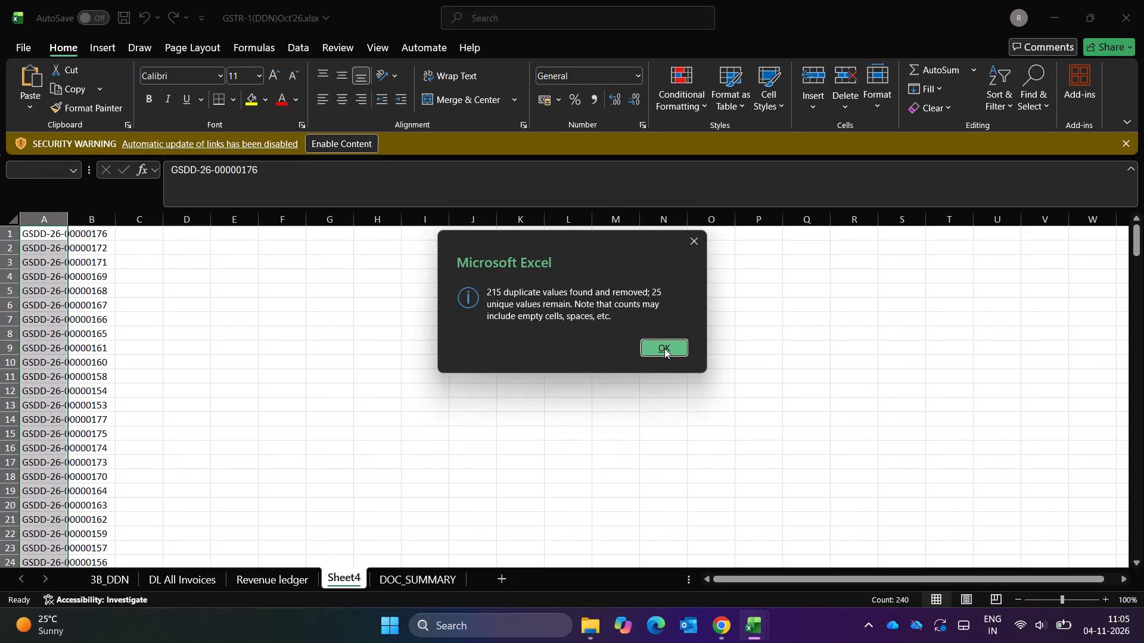
{"action": "left_click", "coordinate": [664, 348]}
Copy the unique document numbers in A1:A25 of Sheet4 and paste them as values into the invoice number column of DL All Invoices from F4.
{"action": "key", "text": "Up"}
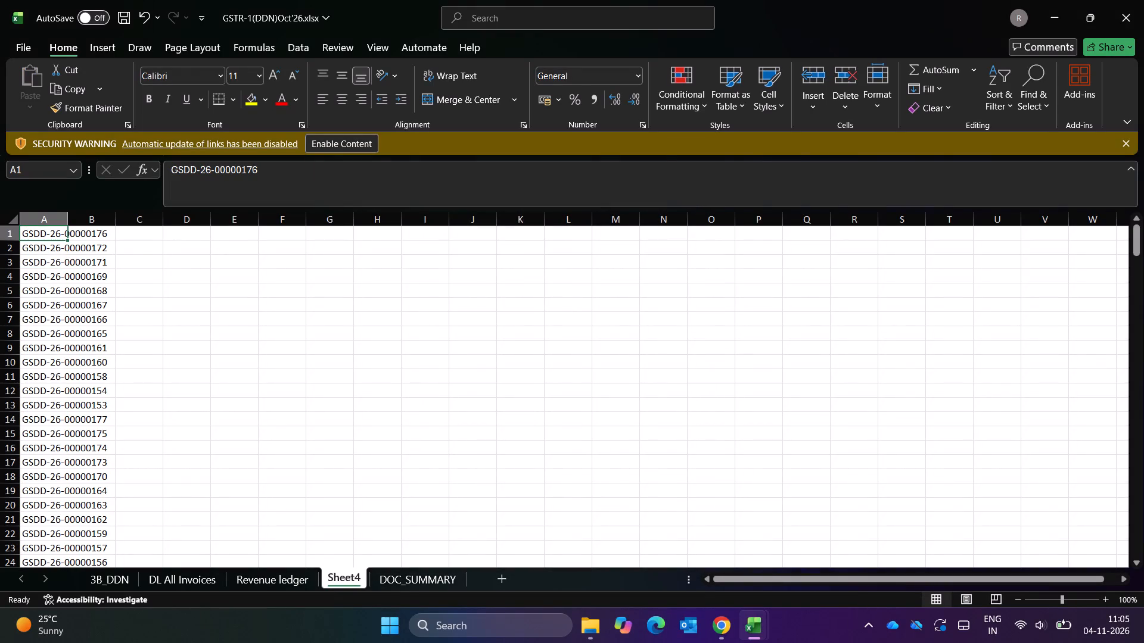
{"action": "key", "text": "ctrl+shift+Down"}
{"action": "key", "text": "ctrl+c"}
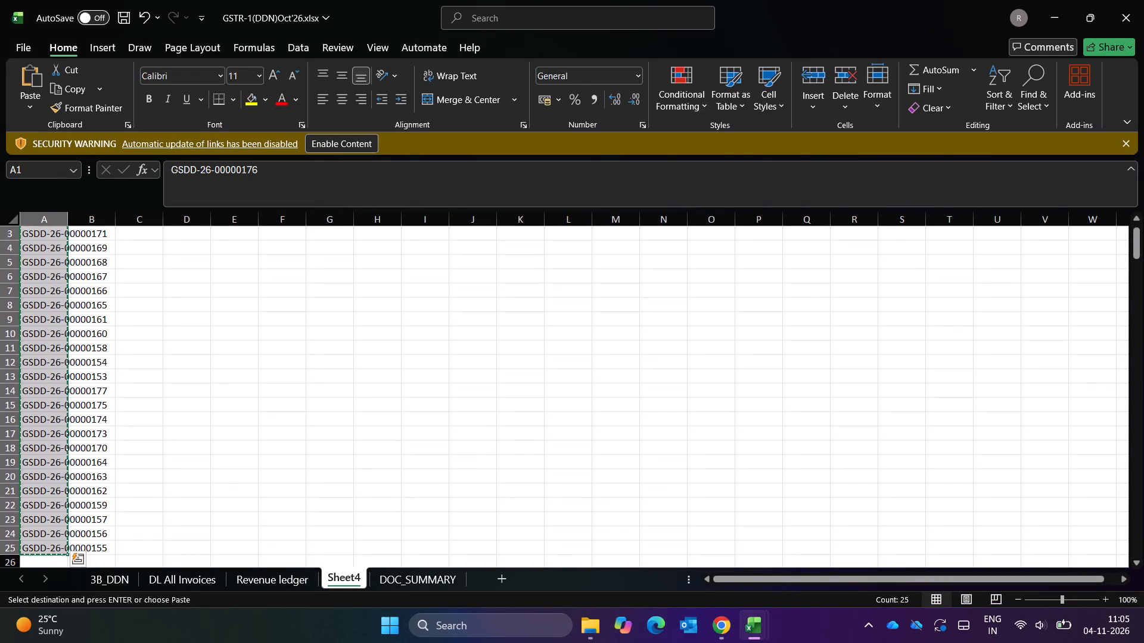
{"action": "key", "text": "ctrl+Page_Down"}
{"action": "key", "text": "ctrl+Page_Up"}
{"action": "key", "text": "ctrl+Page_Up"}
{"action": "key", "text": "ctrl+Page_Up"}
{"action": "key", "text": "Down"}
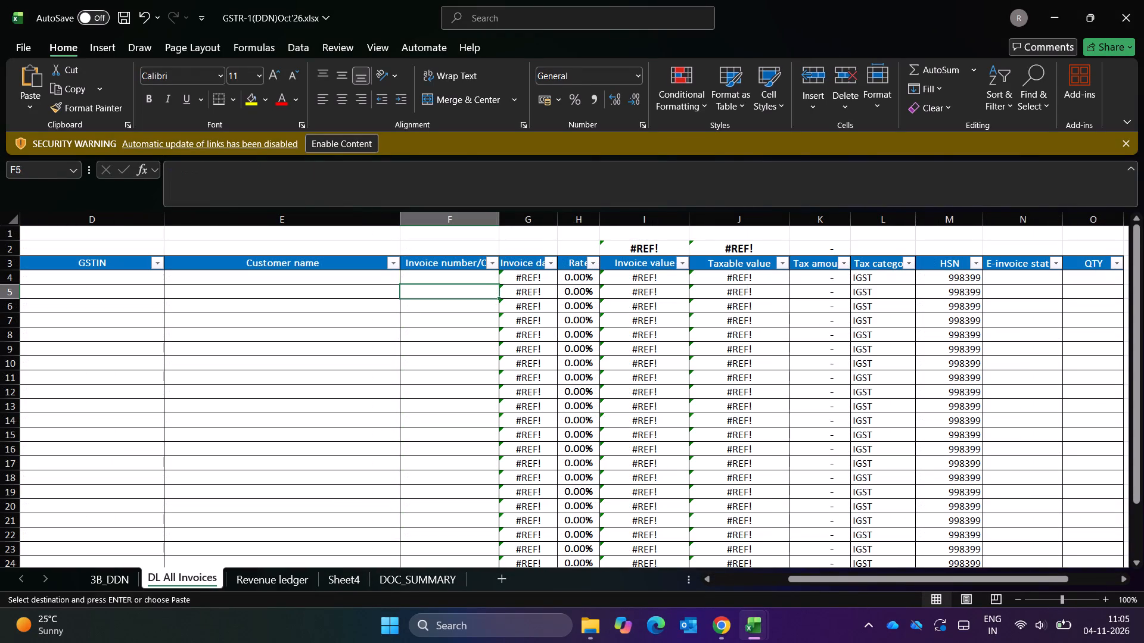
{"action": "key", "text": "Up"}
{"action": "key", "text": "ctrl+alt+v"}
{"action": "key", "text": "v"}
{"action": "key", "text": "Return"}
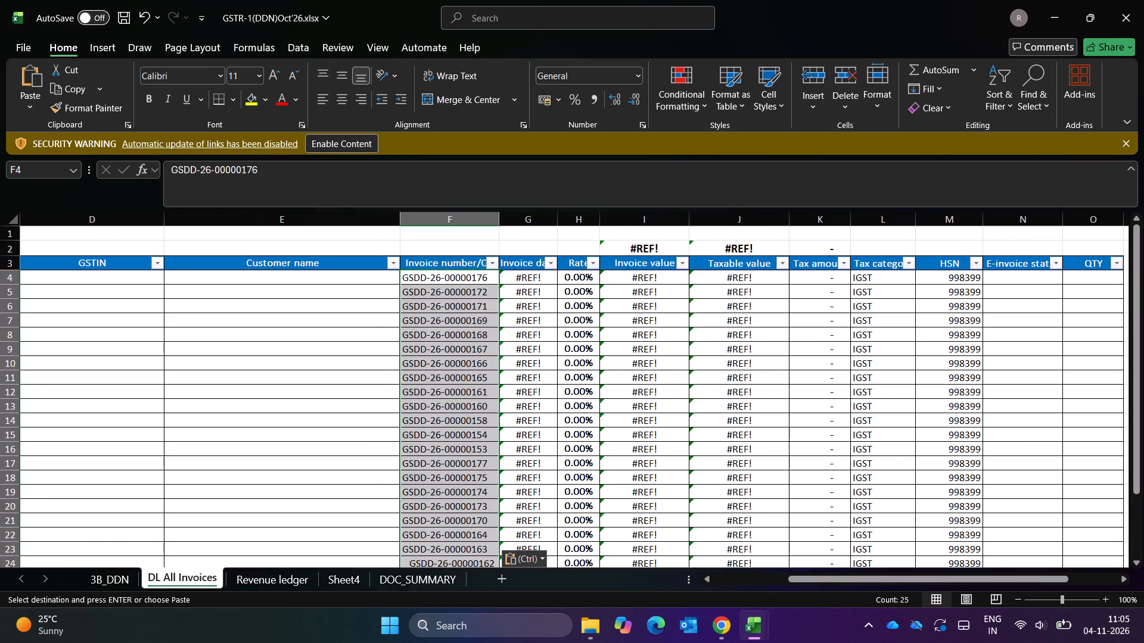
{"action": "key", "text": "Escape"}
In G4 of DL All Invoices, enter an XLOOKUP of F4 in Revenue ledger column G returning the posting date from column A.
{"action": "key", "text": "Right"}
{"action": "key", "text": "Right"}
{"action": "key", "text": "Left"}
{"action": "type", "text": "=xloo"}
{"action": "key", "text": "Tab"}
{"action": "key", "text": "Left"}
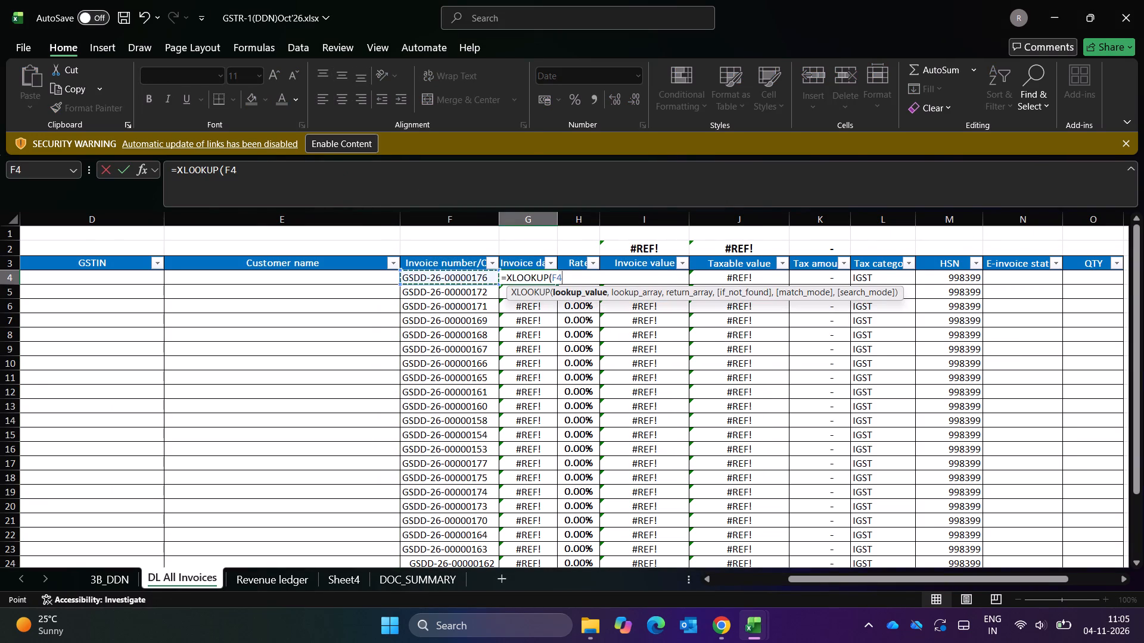
{"action": "key", "text": "comma"}
{"action": "key", "text": "ctrl+Page_Down"}
{"action": "scroll", "coordinate": [439, 400], "scroll_direction": "up", "scroll_amount": 6}
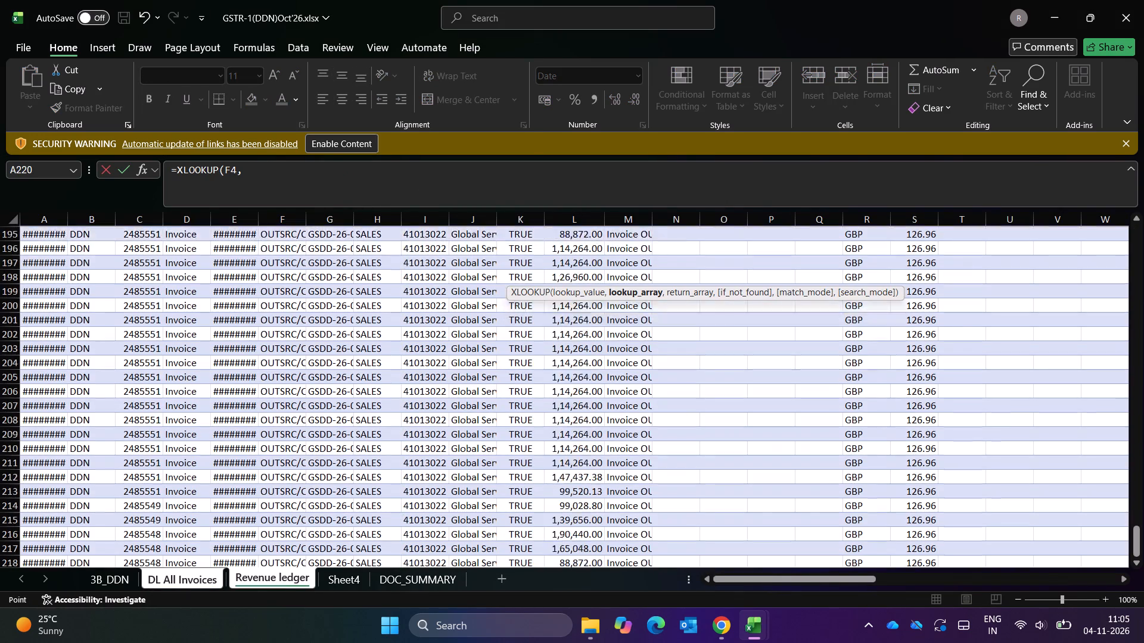
{"action": "left_click", "coordinate": [339, 220]}
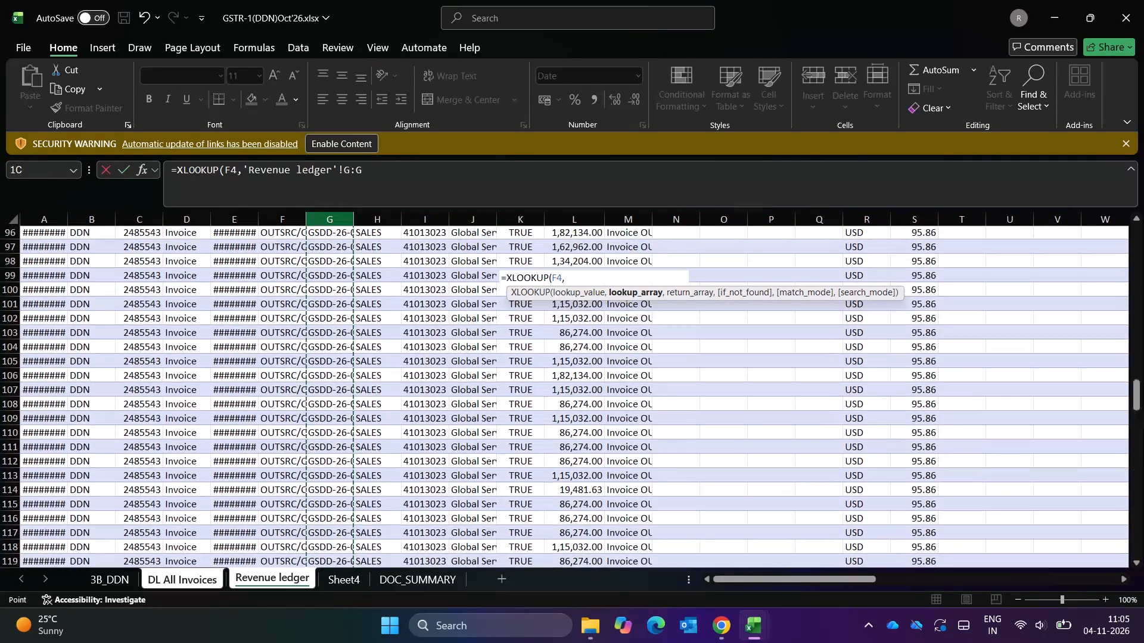
{"action": "key", "text": "comma"}
{"action": "scroll", "coordinate": [127, 305], "scroll_direction": "up", "scroll_amount": 4}
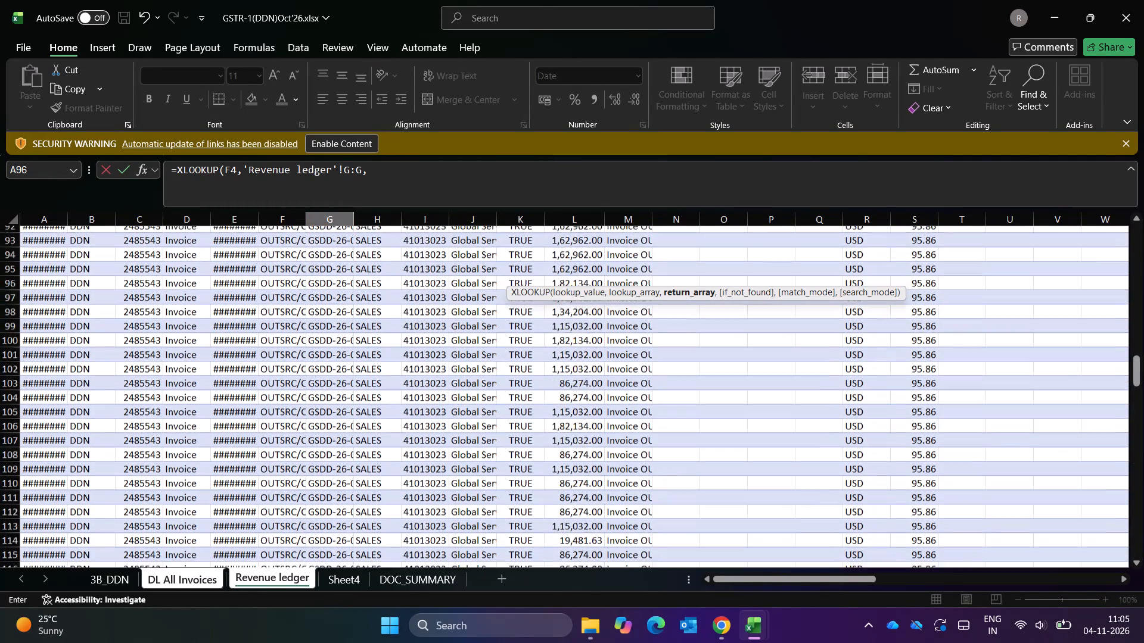
{"action": "scroll", "coordinate": [127, 305], "scroll_direction": "up", "scroll_amount": 4}
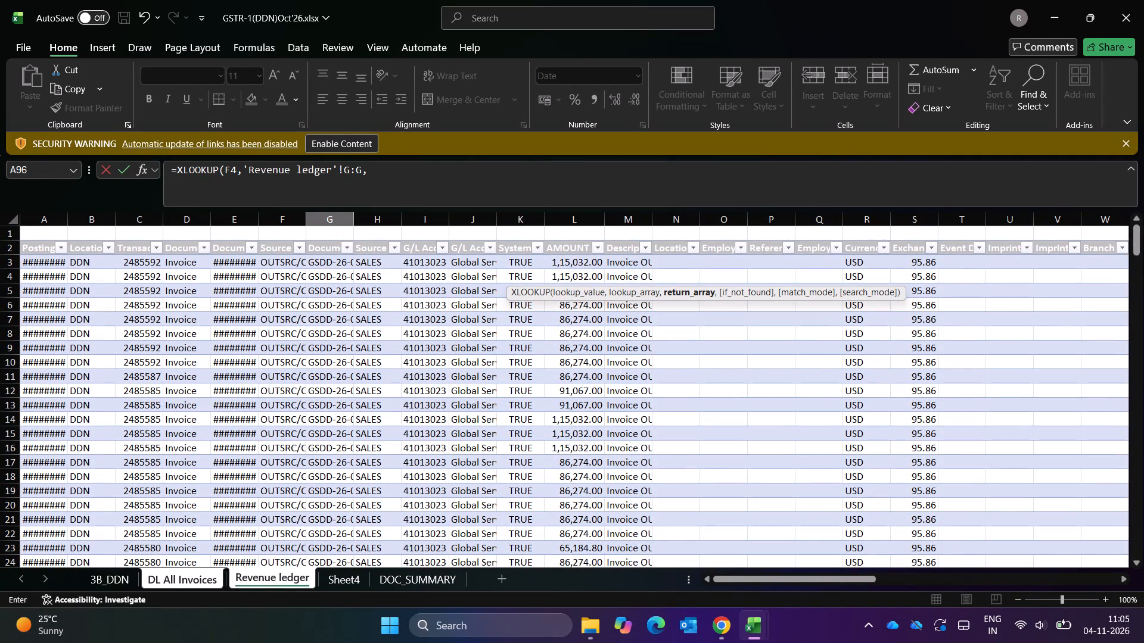
{"action": "left_click", "coordinate": [45, 217]}
{"action": "key", "text": "Return"}
Fill the G4 invoice date lookup down to G28 in DL All Invoices, and select the first Taxable value cell, J4.
{"action": "key", "text": "Left"}
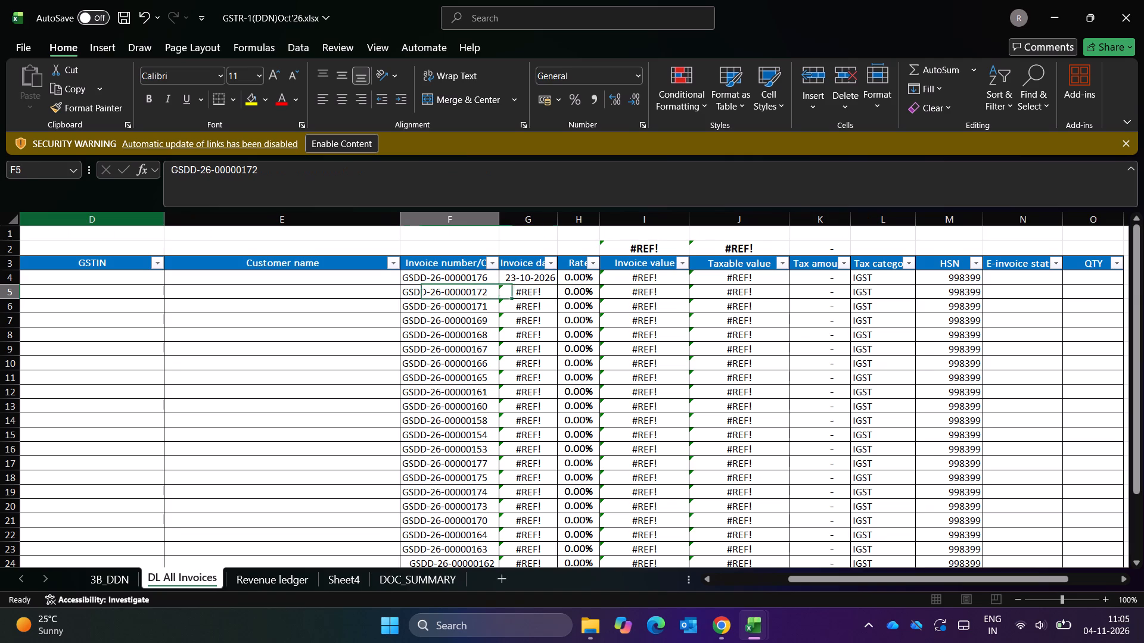
{"action": "key", "text": "ctrl+Down"}
{"action": "key", "text": "Right"}
{"action": "key", "text": "ctrl+shift+Up"}
{"action": "key", "text": "ctrl+shift+Up"}
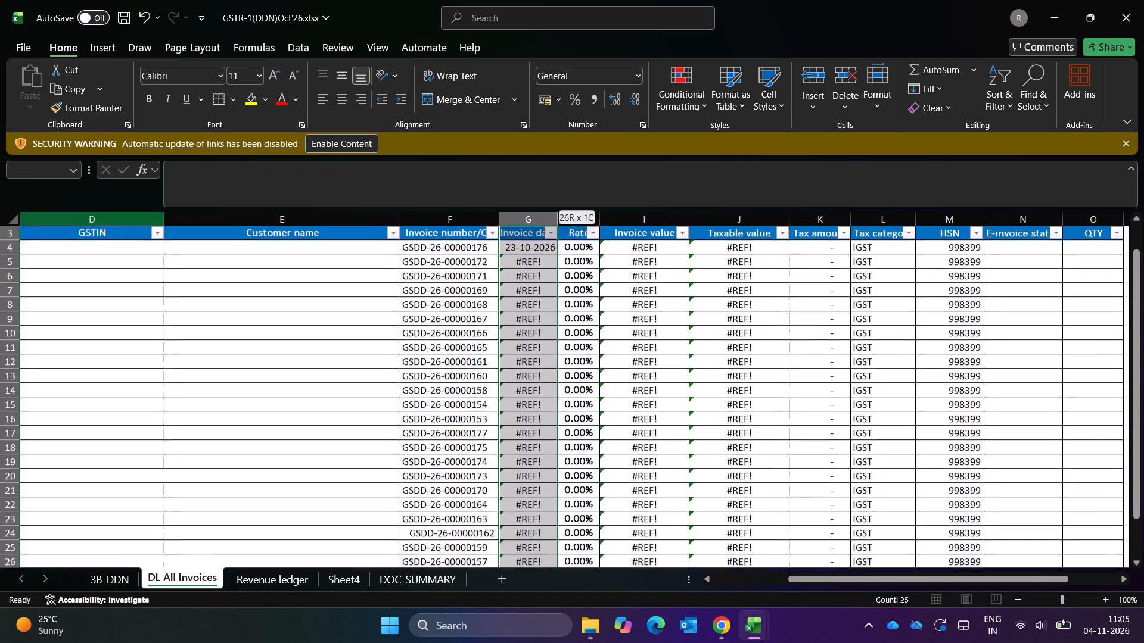
{"action": "key", "text": "shift+Down"}
{"action": "key", "text": "ctrl+d"}
{"action": "key", "text": "ctrl+Up"}
{"action": "key", "text": "ctrl+Up"}
{"action": "key", "text": "Right"}
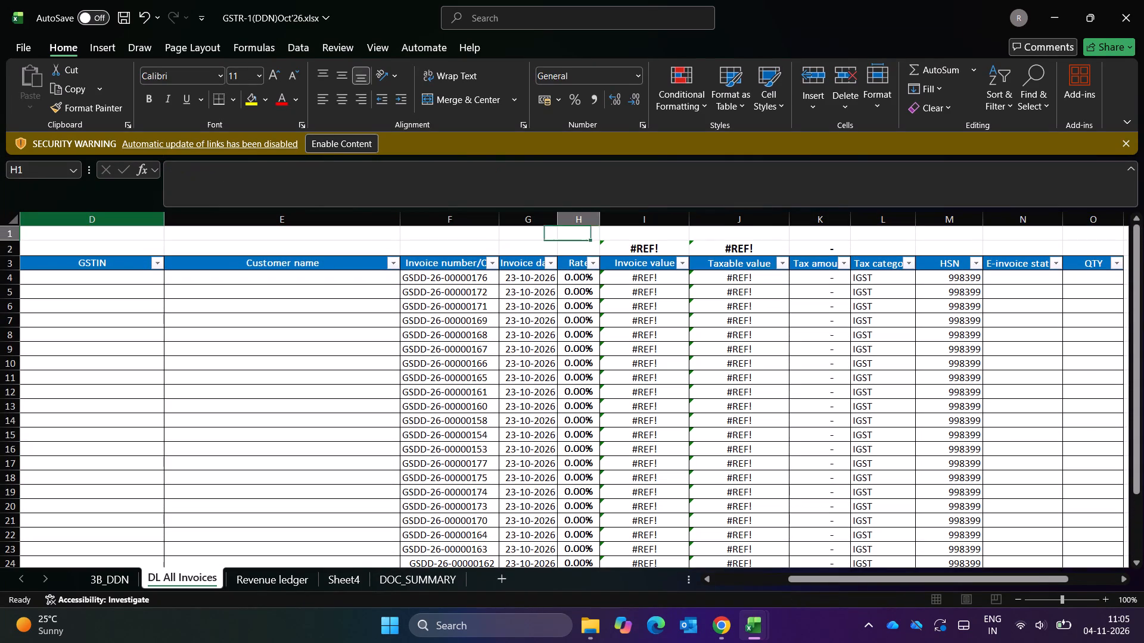
{"action": "key", "text": "Down"}
{"action": "key", "text": "Down"}
{"action": "key", "text": "Down"}
{"action": "key", "text": "Right"}
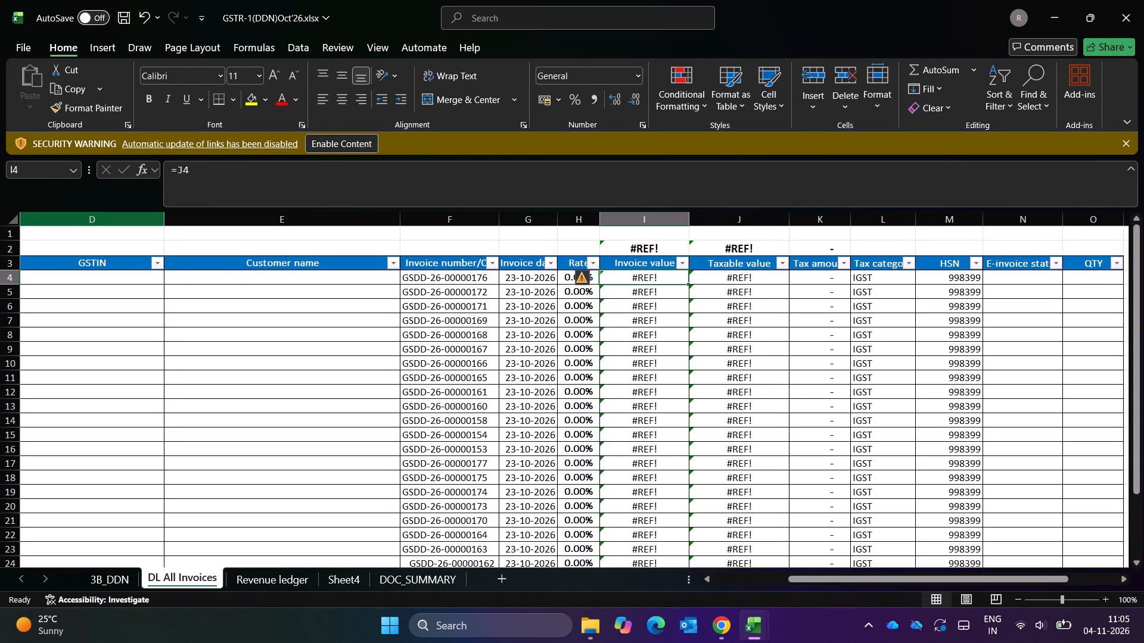
{"action": "key", "text": "Right"}
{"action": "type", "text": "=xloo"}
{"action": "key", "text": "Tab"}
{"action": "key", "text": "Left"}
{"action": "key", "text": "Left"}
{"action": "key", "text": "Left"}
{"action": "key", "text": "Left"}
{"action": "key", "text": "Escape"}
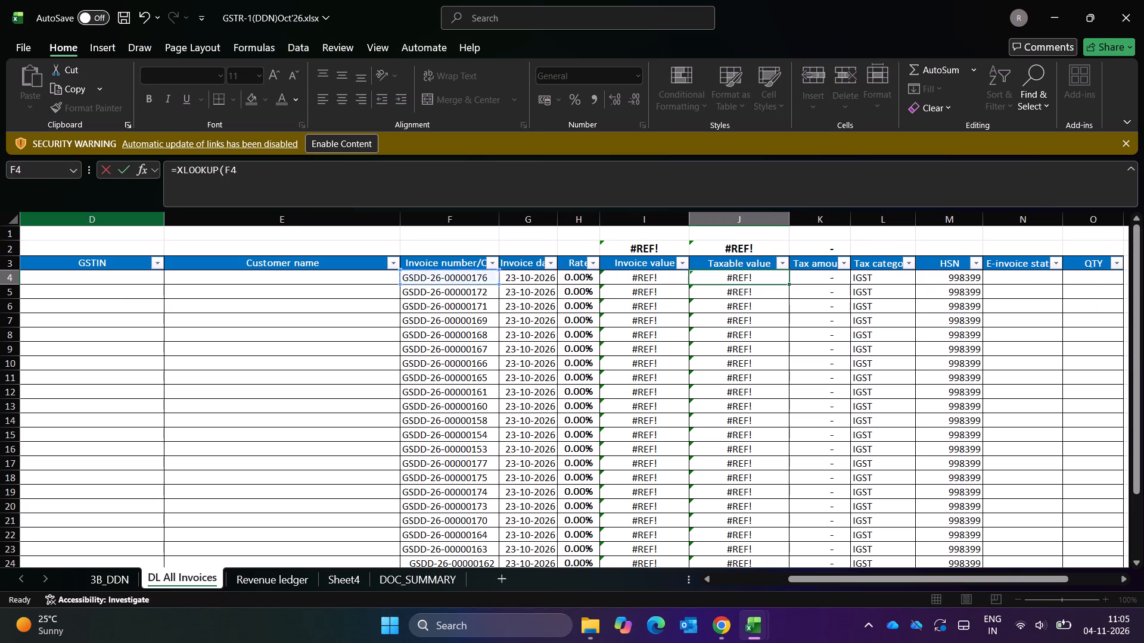
In J4, enter a SUMIFS totalling Revenue ledger column L where column G matches the invoice number in F4.
{"action": "type", "text": "=sumifs"}
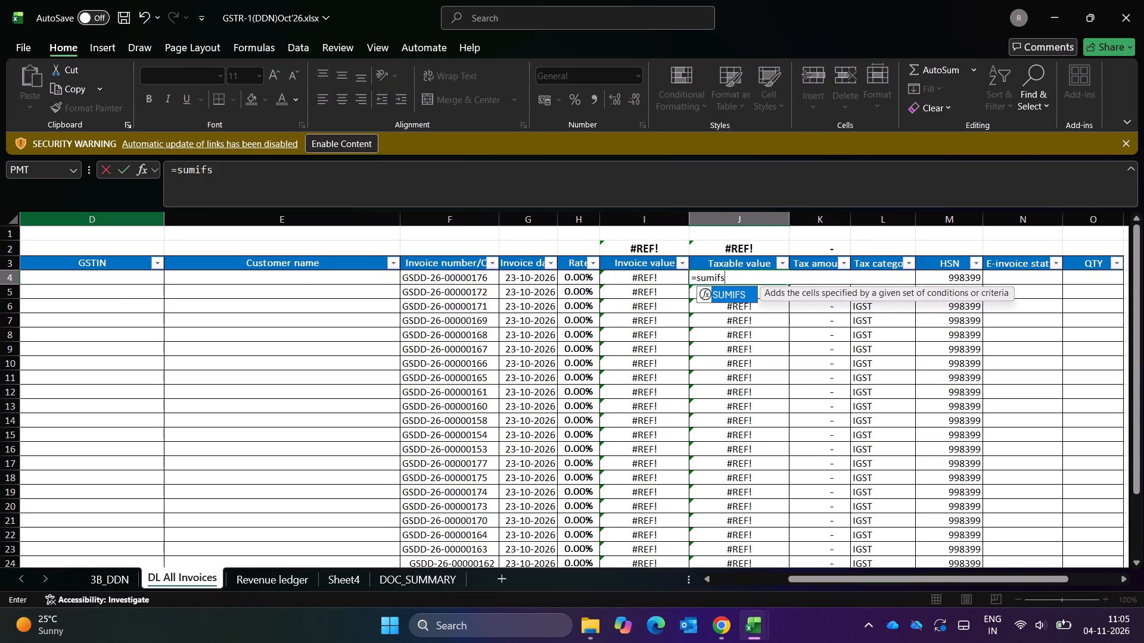
{"action": "key", "text": "Tab"}
{"action": "key", "text": "ctrl+Page_Down"}
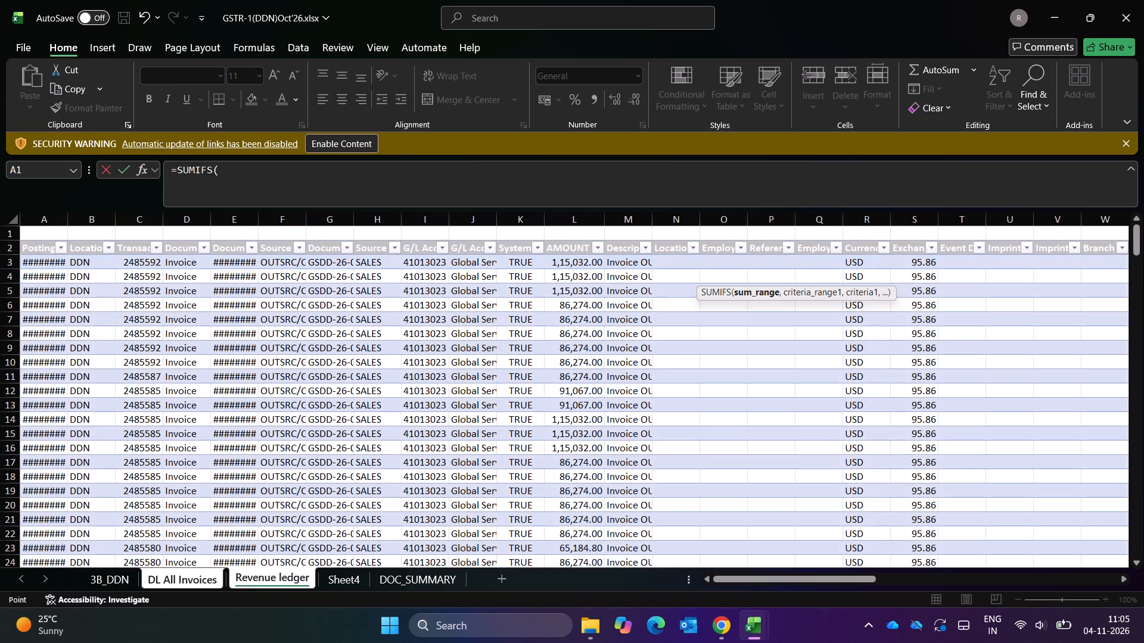
{"action": "left_click", "coordinate": [558, 222]}
{"action": "key", "text": "comma"}
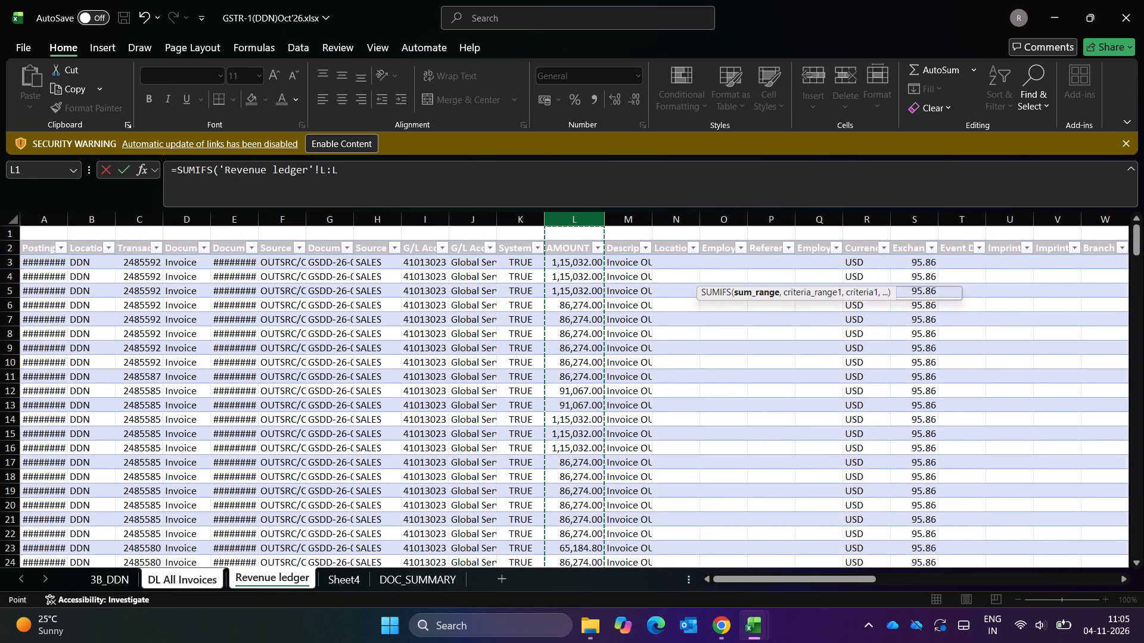
{"action": "left_click", "coordinate": [337, 212]}
{"action": "key", "text": "comma"}
{"action": "key", "text": "ctrl+Page_Up"}
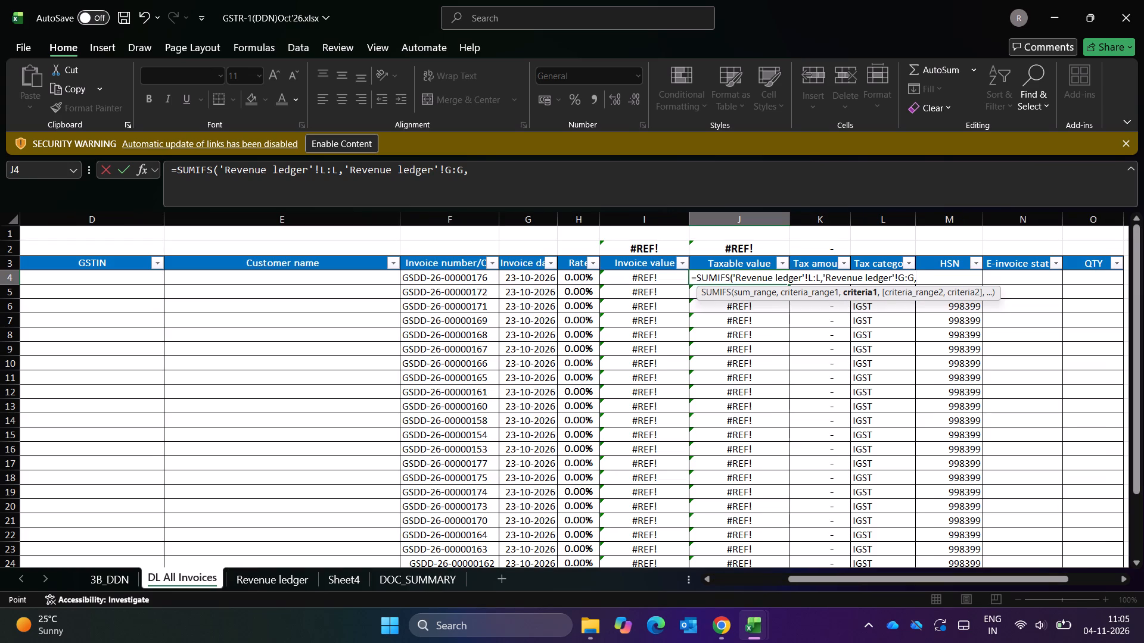
{"action": "left_click", "coordinate": [427, 274]}
{"action": "key", "text": "Return"}
Fill the SUMIFS formula from J4 down the Taxable value column to J27.
{"action": "key", "text": "Left"}
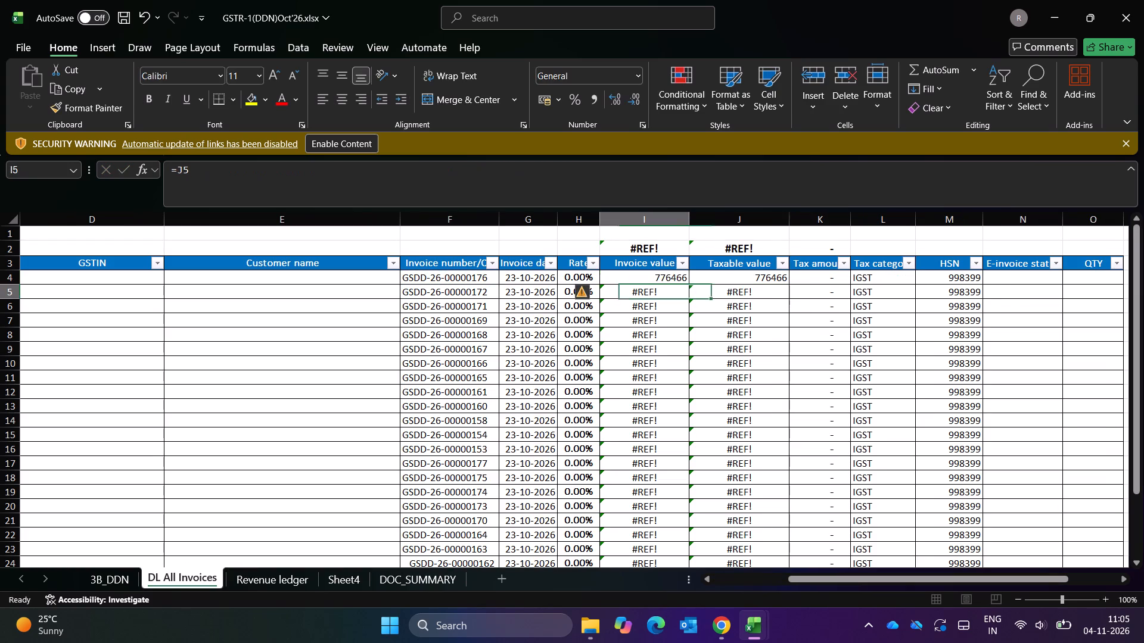
{"action": "key", "text": "ctrl+Down"}
{"action": "key", "text": "Right"}
{"action": "key", "text": "ctrl+shift+Up"}
{"action": "key", "text": "shift+Down"}
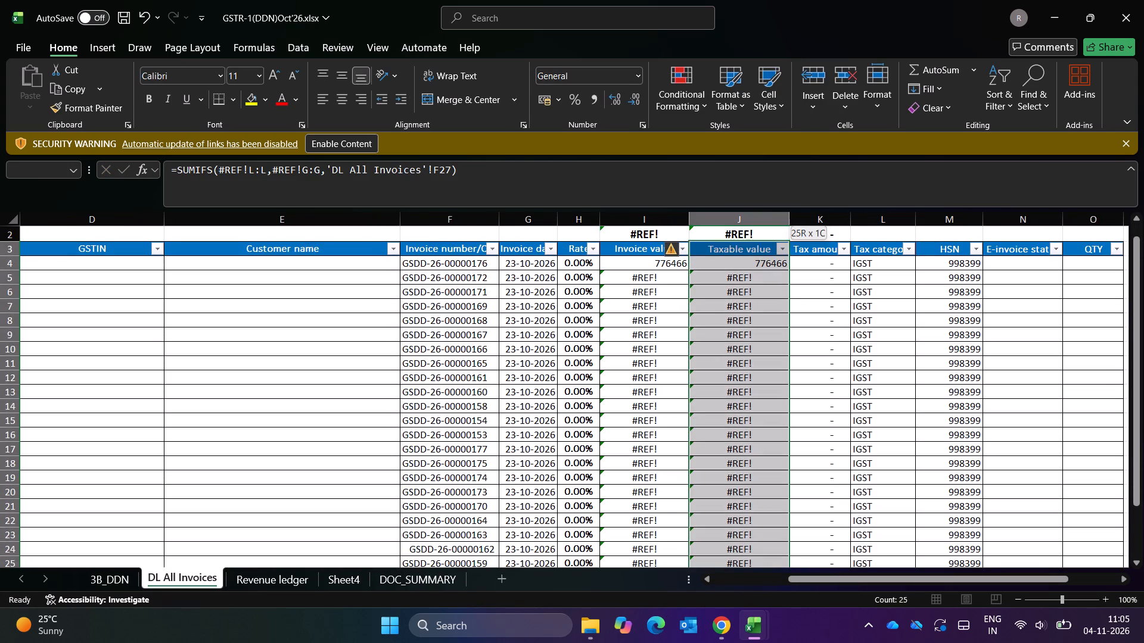
{"action": "key", "text": "shift+Down"}
{"action": "key", "text": "ctrl+d"}
{"action": "key", "text": "ctrl+Up"}
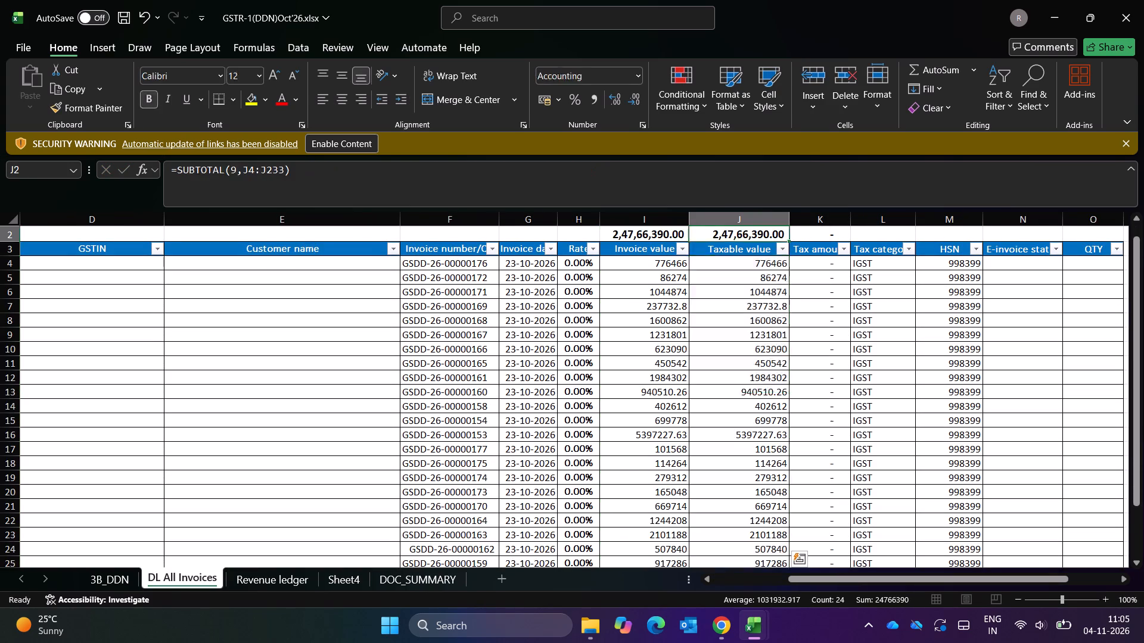
Review the first invoice row of DL All Invoices across the columns after Taxable value, ending back at J4.
{"action": "key", "text": "ctrl+Up"}
{"action": "key", "text": "ctrl+Up"}
{"action": "key", "text": "Down"}
{"action": "key", "text": "Down"}
{"action": "key", "text": "Down"}
{"action": "key", "text": "Right"}
{"action": "key", "text": "Right"}
{"action": "key", "text": "Right"}
{"action": "key", "text": "Right"}
{"action": "key", "text": "Right"}
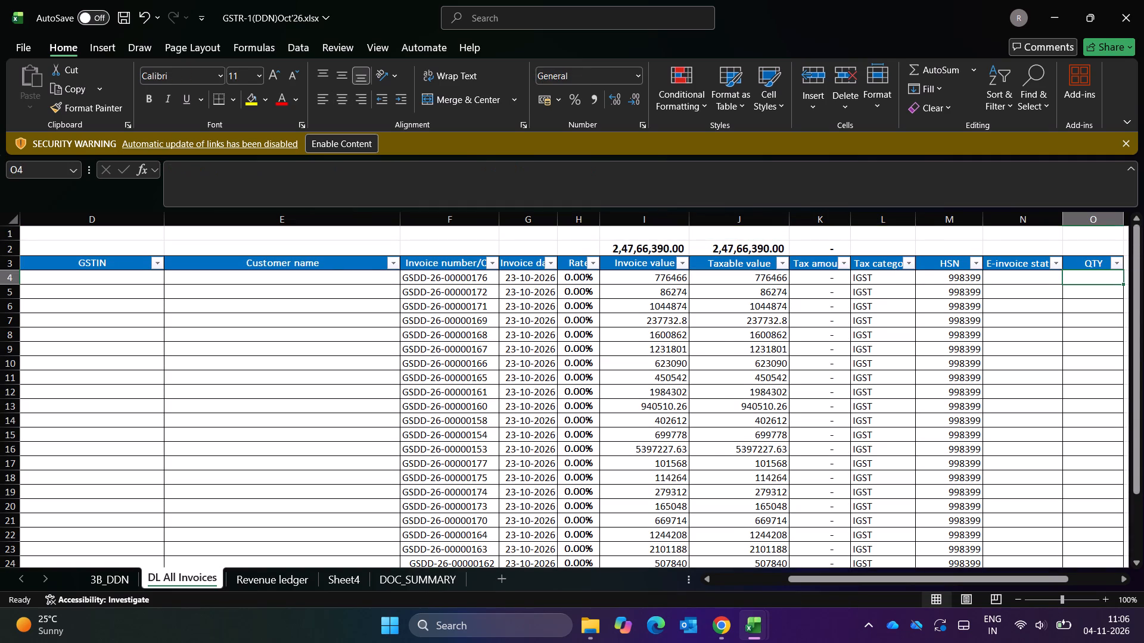
{"action": "key", "text": "Right"}
{"action": "key", "text": "Right"}
{"action": "key", "text": "Right"}
{"action": "key", "text": "Left"}
{"action": "key", "text": "Left"}
{"action": "key", "text": "Left"}
{"action": "key", "text": "Left"}
{"action": "key", "text": "Left"}
{"action": "key", "text": "Left"}
{"action": "key", "text": "Left"}
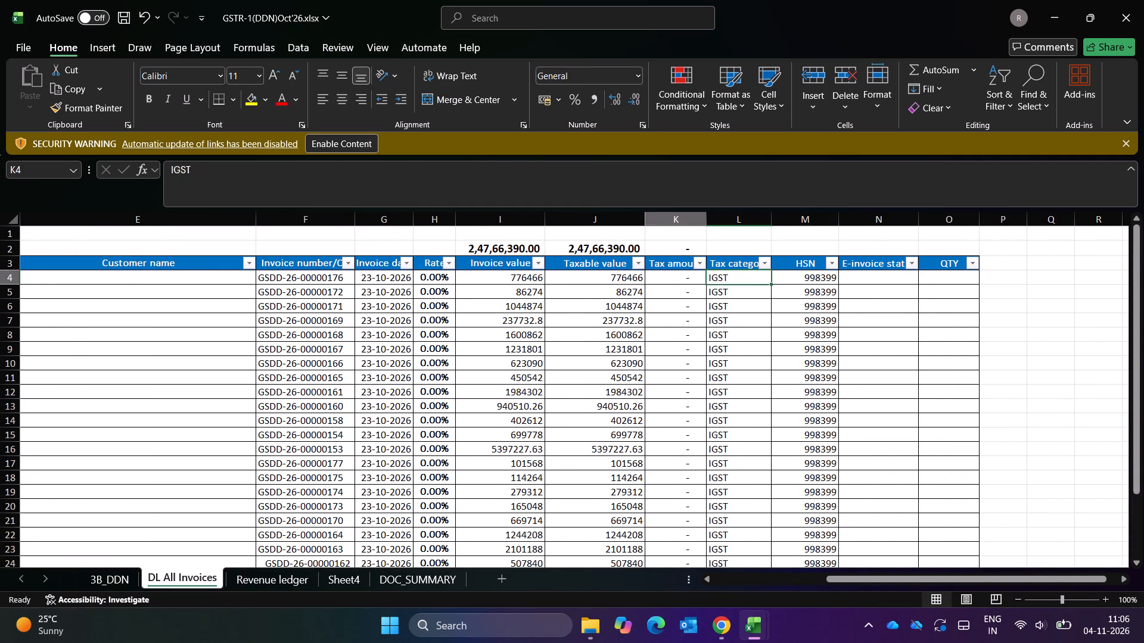
{"action": "key", "text": "Left"}
Enter =SUBTOTAL(9,L3:L242) in L1 above AMOUNT in Revenue ledger, and compare it with the Taxable value total in DL All Invoices.
{"action": "key", "text": "ctrl+Page_Down"}
{"action": "key", "text": "Up"}
{"action": "key", "text": "Up"}
{"action": "key", "text": "Right"}
{"action": "key", "text": "Right"}
{"action": "key", "text": "Right"}
{"action": "key", "text": "Right"}
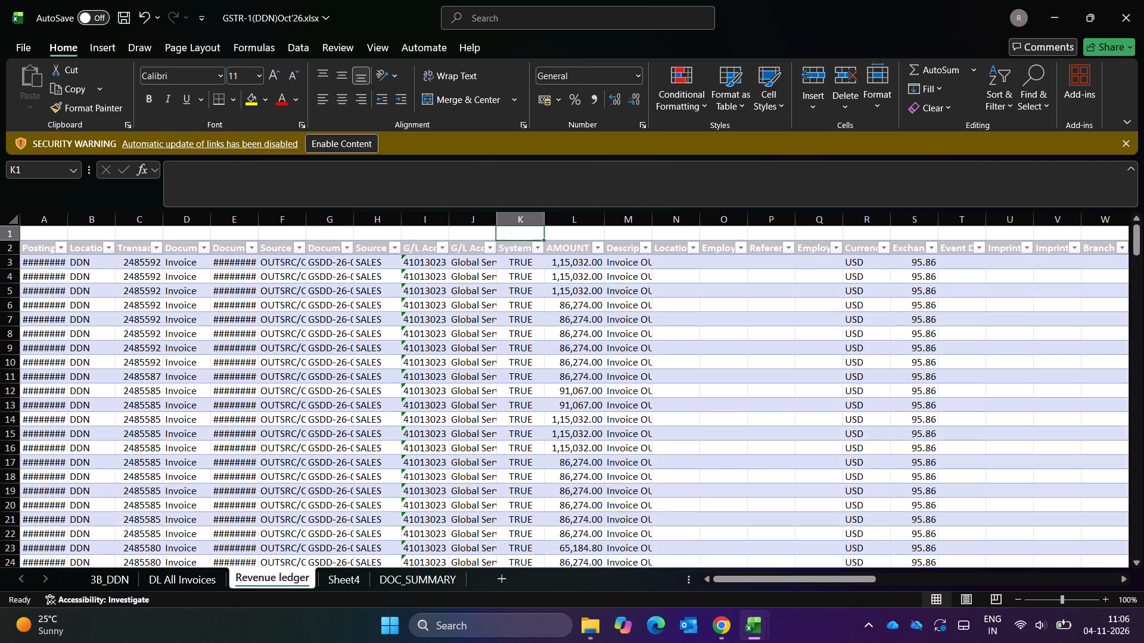
{"action": "key", "text": "Right"}
{"action": "type", "text": "=subtot"}
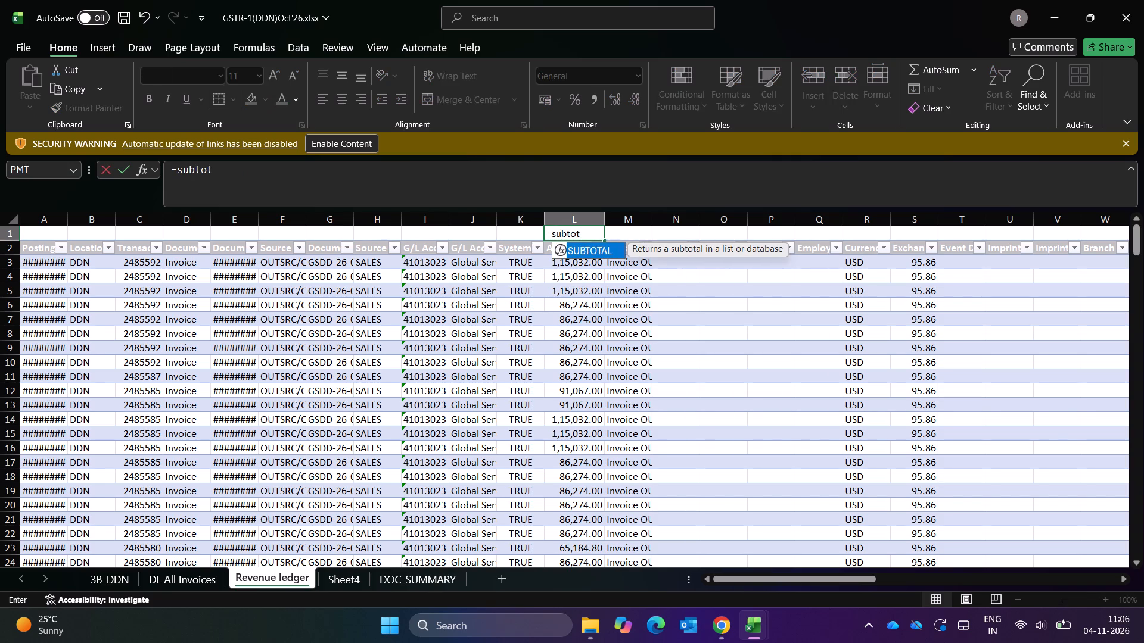
{"action": "key", "text": "Tab"}
{"action": "type", "text": "9,"}
{"action": "key", "text": "Down"}
{"action": "key", "text": "Down"}
{"action": "key", "text": "ctrl+shift+Down"}
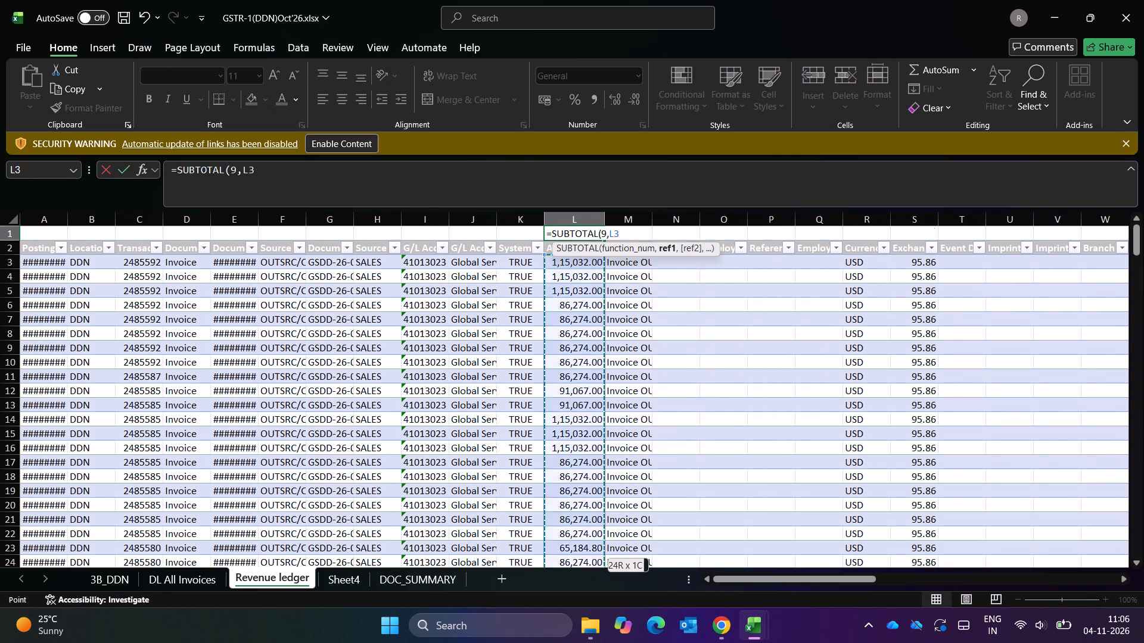
{"action": "key", "text": "Return"}
{"action": "key", "text": "Up"}
{"action": "key", "text": "Up"}
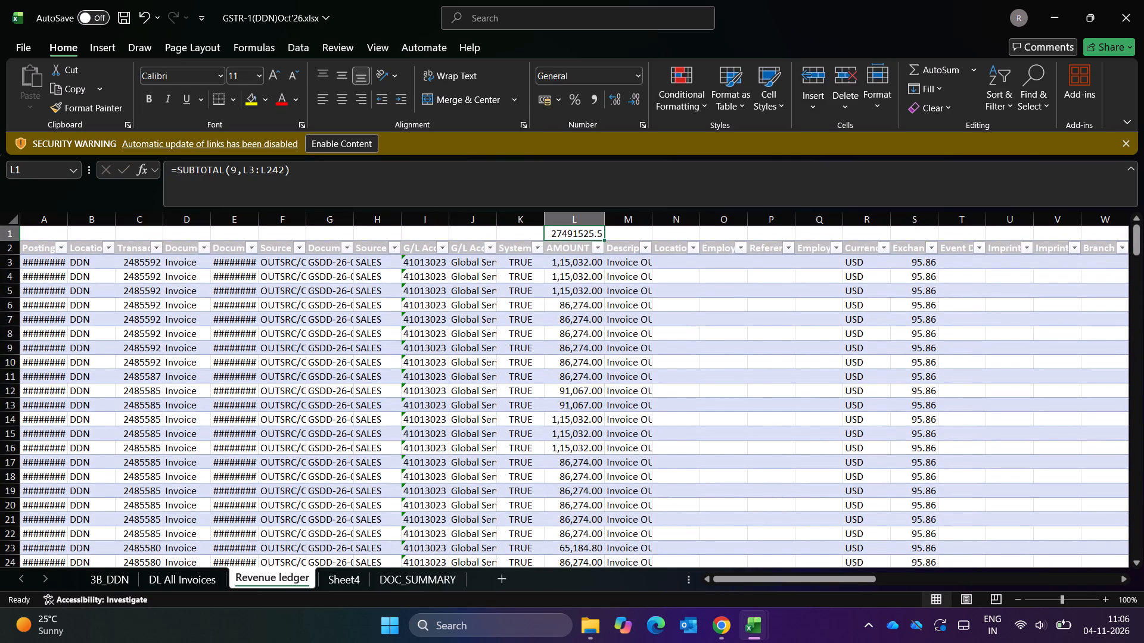
{"action": "key", "text": "ctrl+Page_Up"}
{"action": "key", "text": "ctrl+Page_Down"}
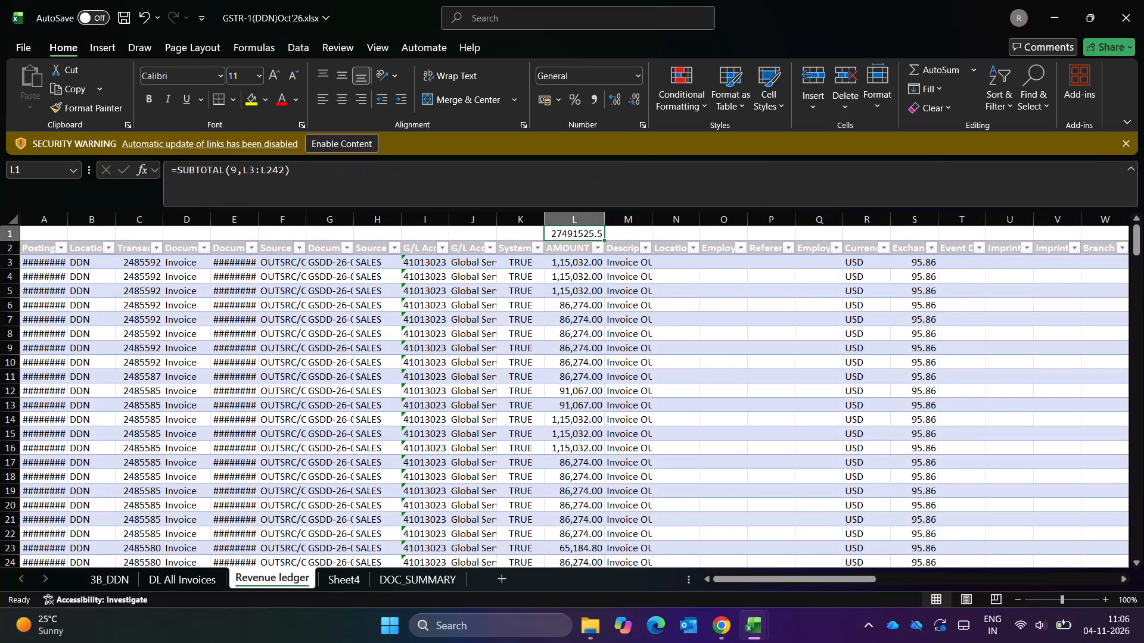
Examine the values listed in the Document Type column filter of Revenue ledger, without applying a filter.
{"action": "key", "text": "Down"}
{"action": "key", "text": "Down"}
{"action": "key", "text": "Down"}
{"action": "key", "text": "Left"}
{"action": "key", "text": "Left"}
{"action": "key", "text": "Left"}
{"action": "key", "text": "Left"}
{"action": "key", "text": "Left"}
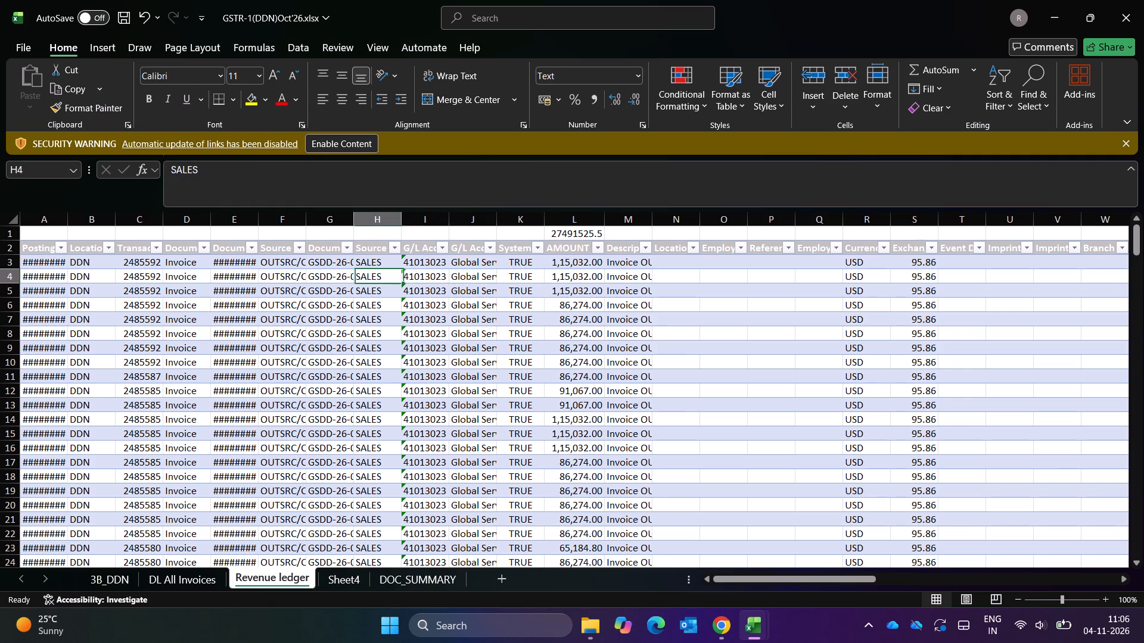
{"action": "key", "text": "Up"}
{"action": "key", "text": "Up"}
{"action": "key", "text": "Left"}
{"action": "key", "text": "Left"}
{"action": "key", "text": "Left"}
{"action": "key", "text": "alt+Down"}
{"action": "key", "text": "alt+Down"}
{"action": "key", "text": "alt+Down"}
{"action": "key", "text": "alt+Down"}
{"action": "key", "text": "alt+Down"}
{"action": "key", "text": "alt+Down"}
{"action": "key", "text": "alt+Down"}
{"action": "key", "text": "alt+Down"}
{"action": "key", "text": "alt+Down"}
{"action": "key", "text": "alt+Down"}
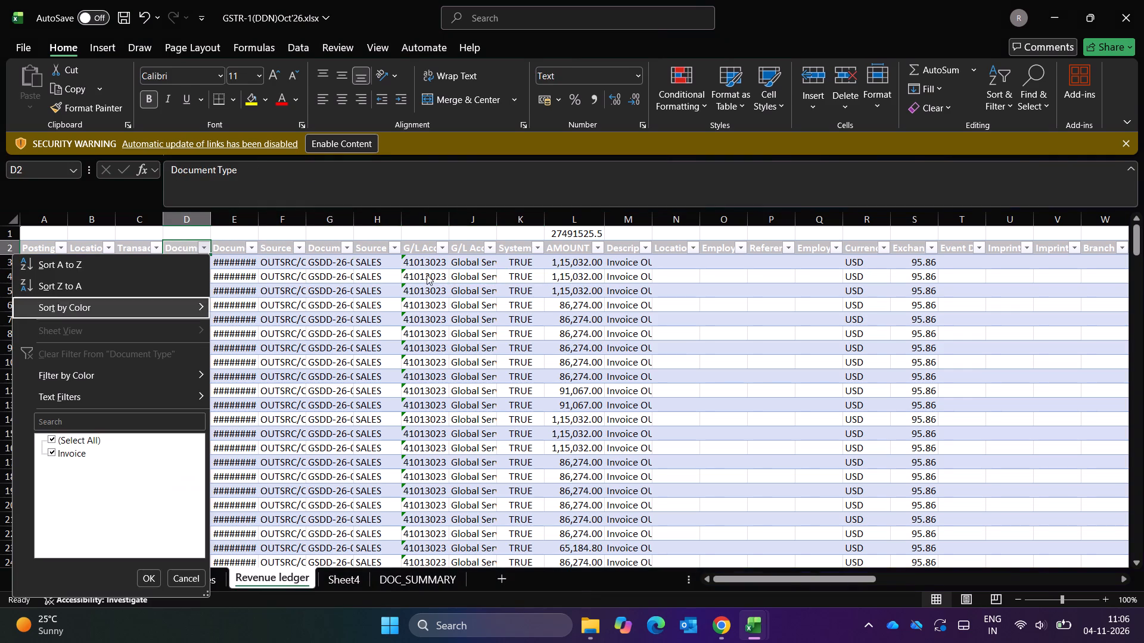
{"action": "key", "text": "Escape"}
Select the amounts in L3:L242 of Revenue ledger to check their sum.
{"action": "key", "text": "Right"}
{"action": "key", "text": "Right"}
{"action": "key", "text": "Up"}
{"action": "key", "text": "Up"}
{"action": "key", "text": "Right"}
{"action": "key", "text": "Right"}
{"action": "key", "text": "Right"}
{"action": "key", "text": "Right"}
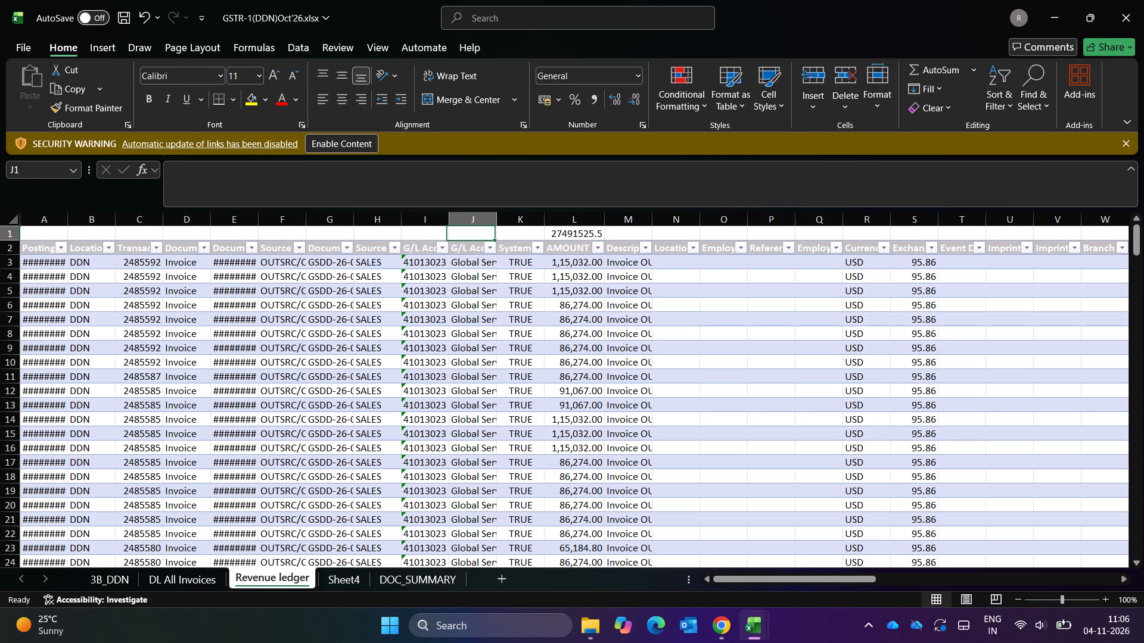
{"action": "key", "text": "Down"}
{"action": "key", "text": "Right"}
{"action": "key", "text": "Down"}
{"action": "key", "text": "Down"}
{"action": "key", "text": "Right"}
{"action": "key", "text": "Up"}
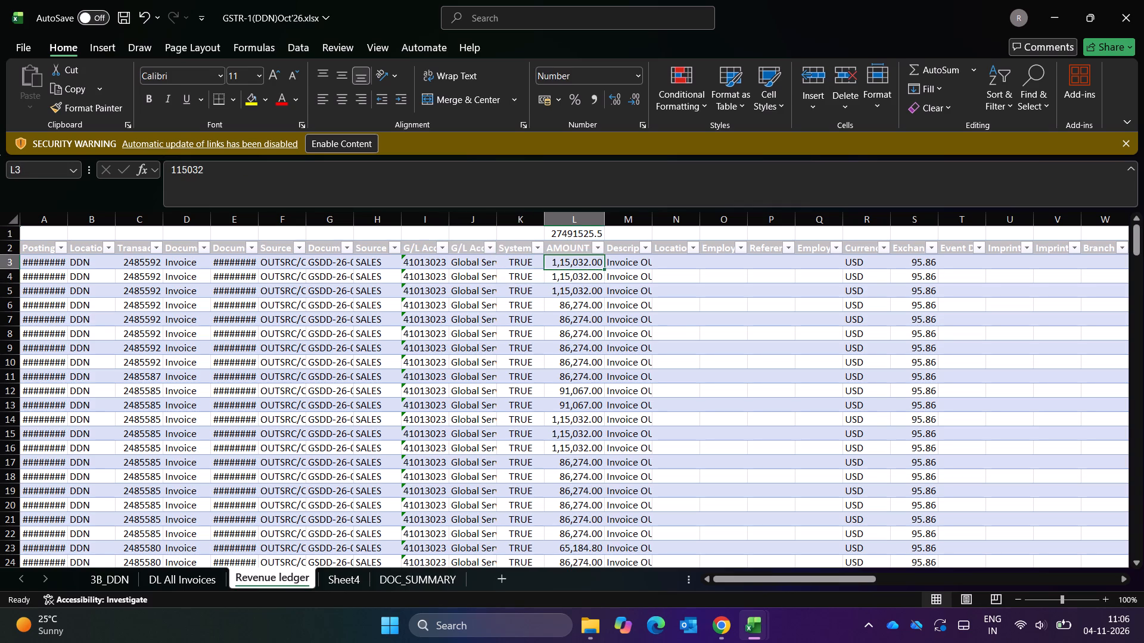
{"action": "key", "text": "ctrl+shift+Down"}
{"action": "key", "text": "shift+Down"}
{"action": "key", "text": "shift+Up"}
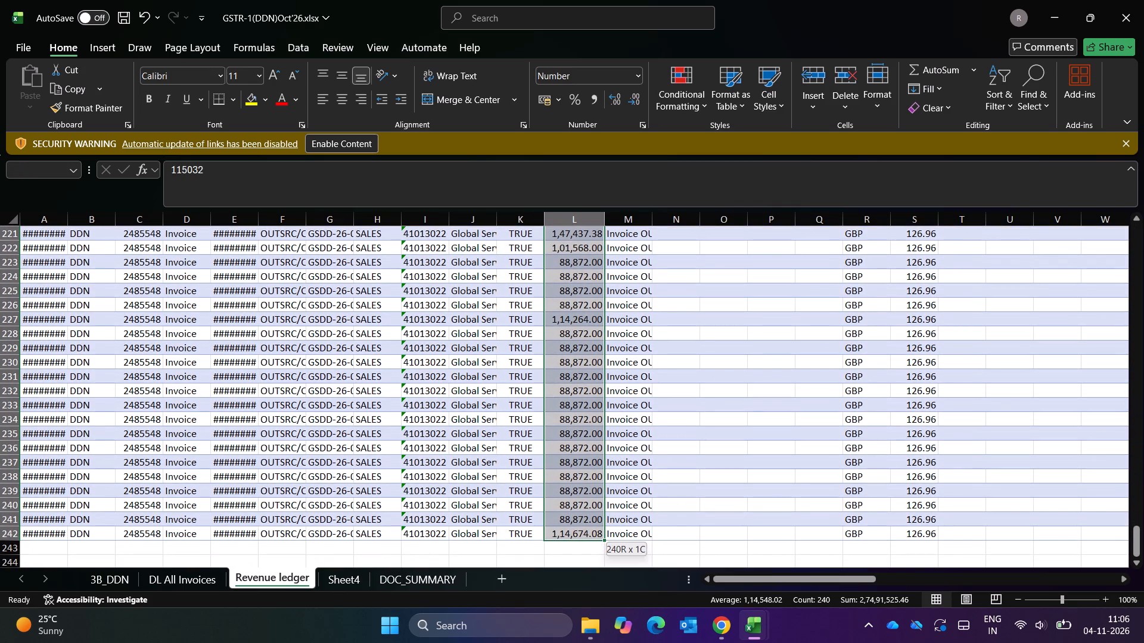
{"action": "key", "text": "ctrl+Page_Up"}
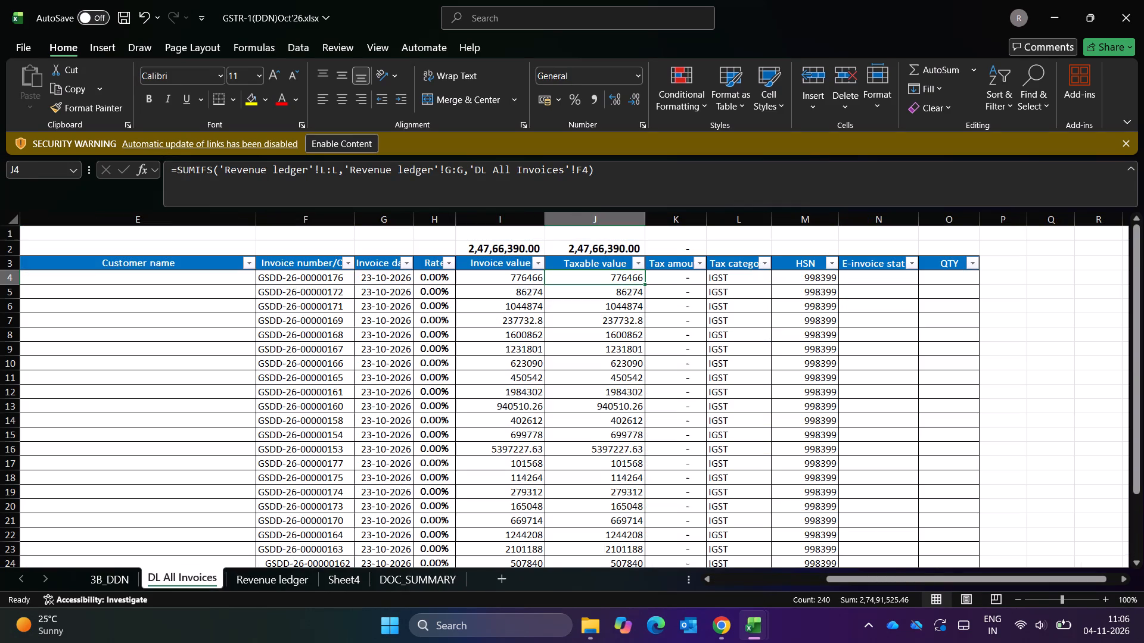
{"action": "key", "text": "Up"}
{"action": "key", "text": "Up"}
{"action": "key", "text": "Down"}
{"action": "key", "text": "Down"}
{"action": "key", "text": "Down"}
{"action": "key", "text": "Up"}
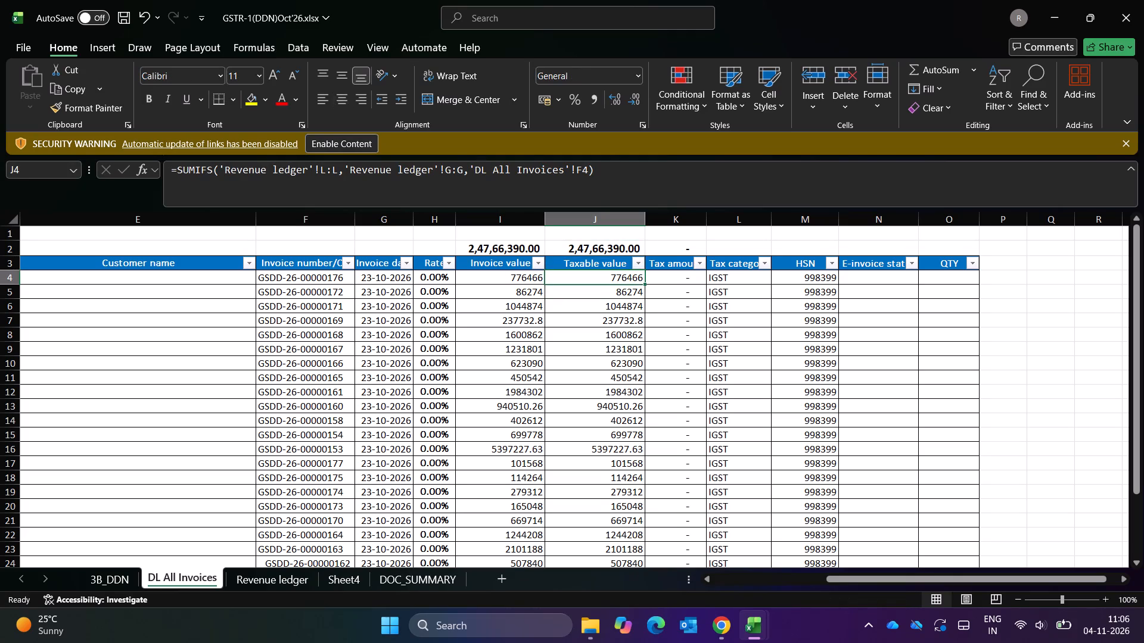
{"action": "key", "text": "ctrl+shift+Down"}
{"action": "key", "text": "shift+Down"}
{"action": "key", "text": "shift+Down"}
{"action": "key", "text": "shift+Up"}
{"action": "key", "text": "shift+Up"}
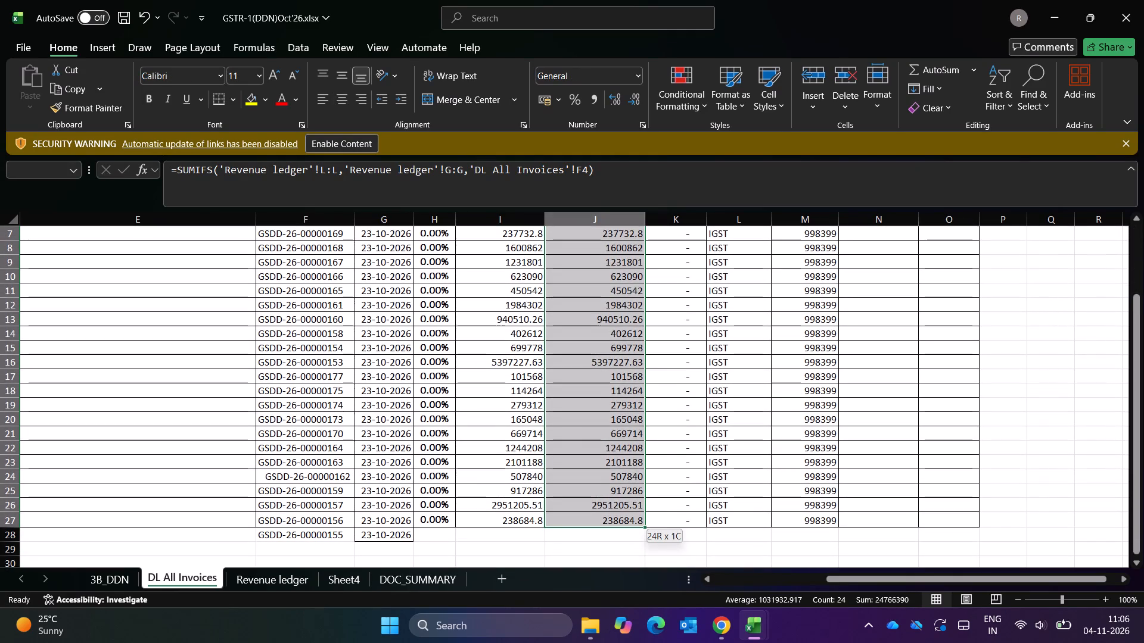
{"action": "key", "text": "shift+Down"}
{"action": "key", "text": "ctrl+d"}
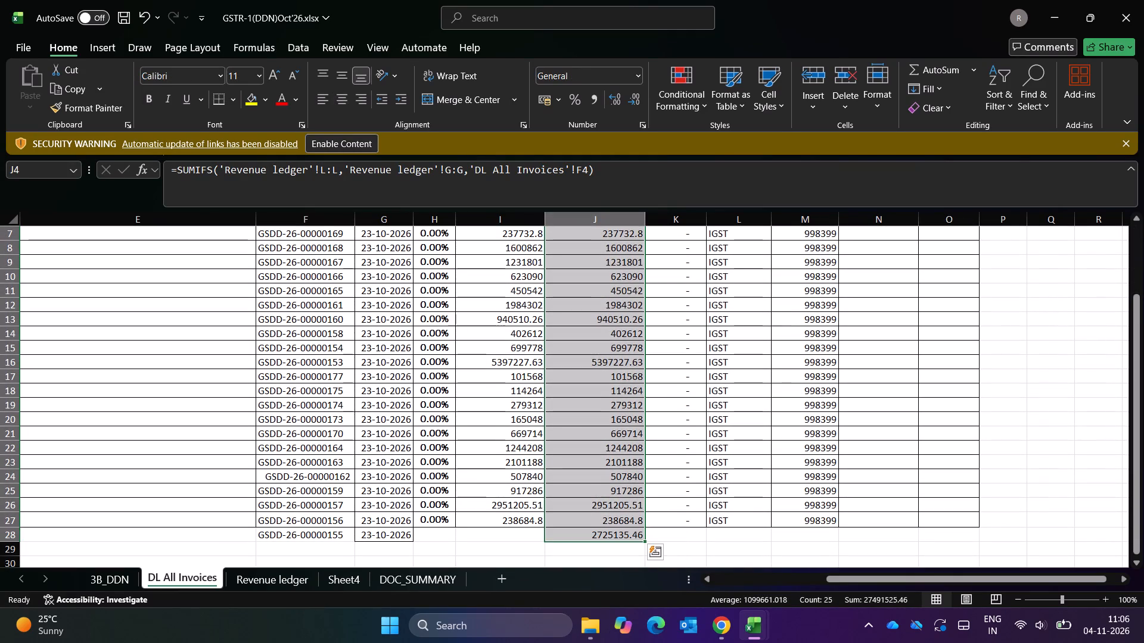
Check the Taxable value total in J2, and select J4:J28 to verify the range of taxable values.
{"action": "key", "text": "Up"}
{"action": "key", "text": "Up"}
{"action": "key", "text": "ctrl+Up"}
{"action": "key", "text": "Down"}
{"action": "key", "text": "Down"}
{"action": "key", "text": "Down"}
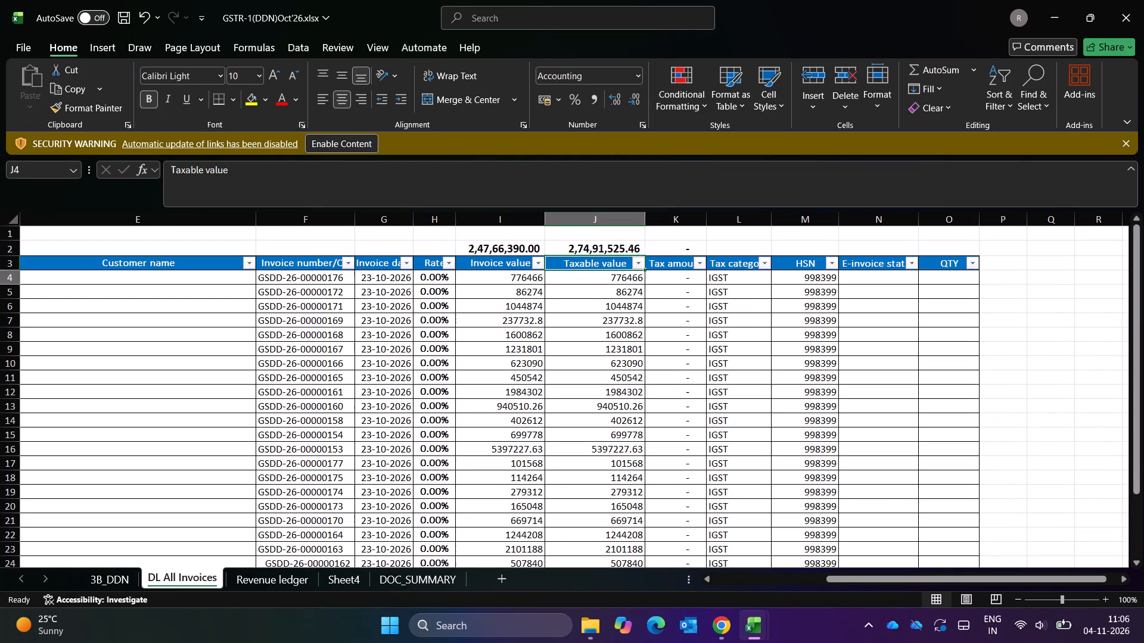
{"action": "key", "text": "ctrl+shift+Down"}
{"action": "key", "text": "Up"}
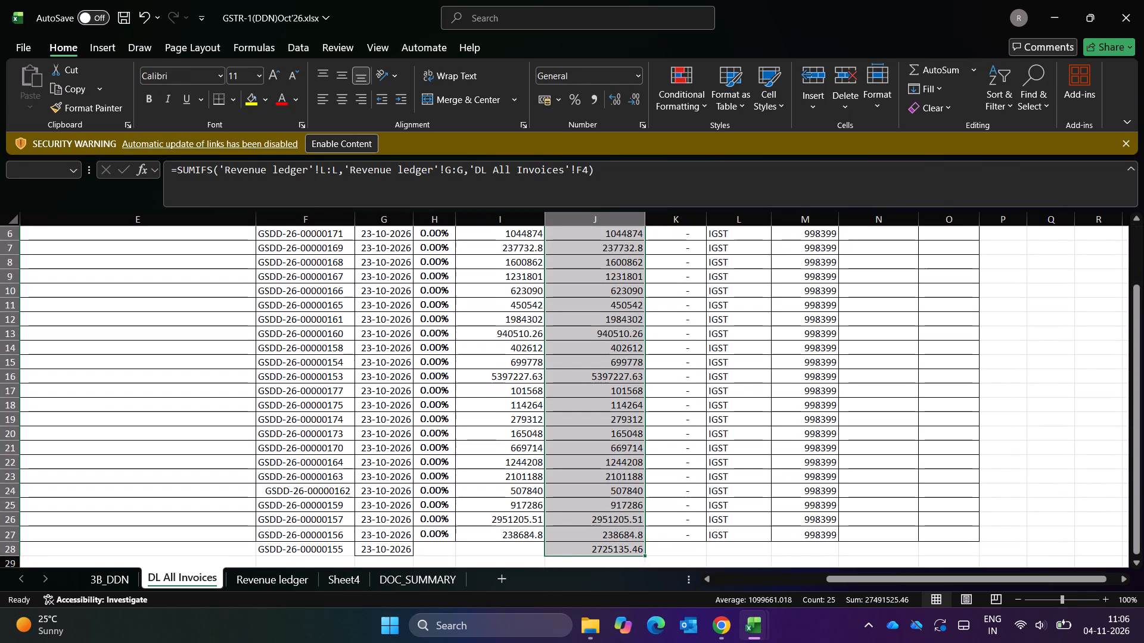
Compare the amount subtotal in L1 of Revenue ledger with the Invoice value and Taxable value totals in DL All Invoices.
{"action": "key", "text": "Up"}
{"action": "key", "text": "ctrl+Page_Down"}
{"action": "key", "text": "Up"}
{"action": "key", "text": "ctrl+Up"}
{"action": "key", "text": "Up"}
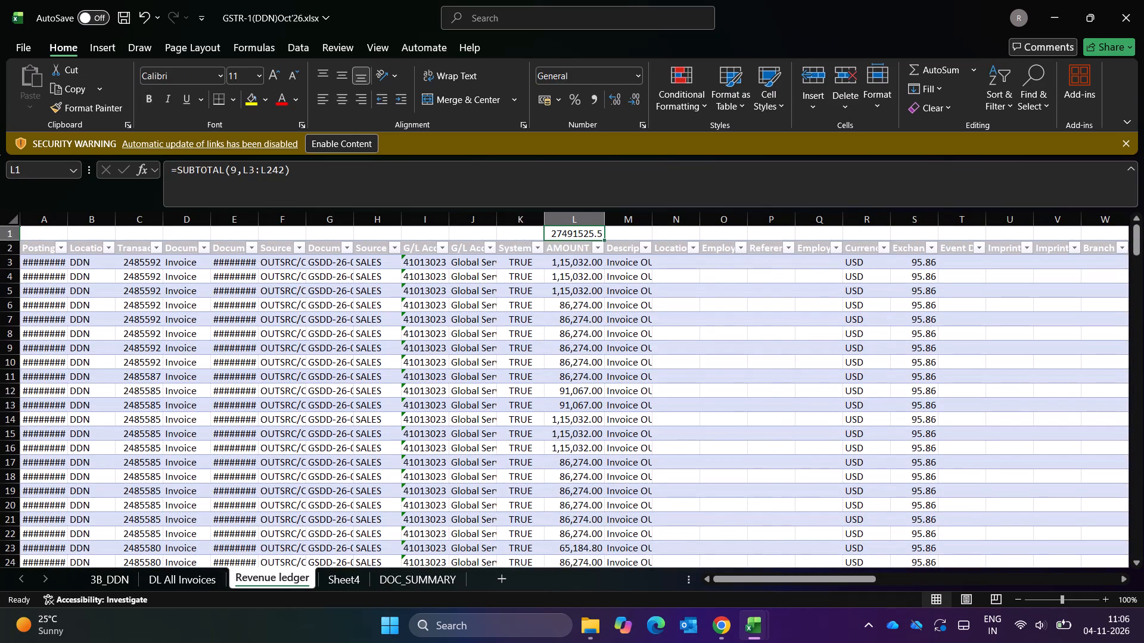
{"action": "key", "text": "ctrl+Page_Up"}
{"action": "key", "text": "Up"}
{"action": "key", "text": "Up"}
{"action": "key", "text": "Down"}
{"action": "key", "text": "Down"}
{"action": "key", "text": "Down"}
{"action": "key", "text": "Left"}
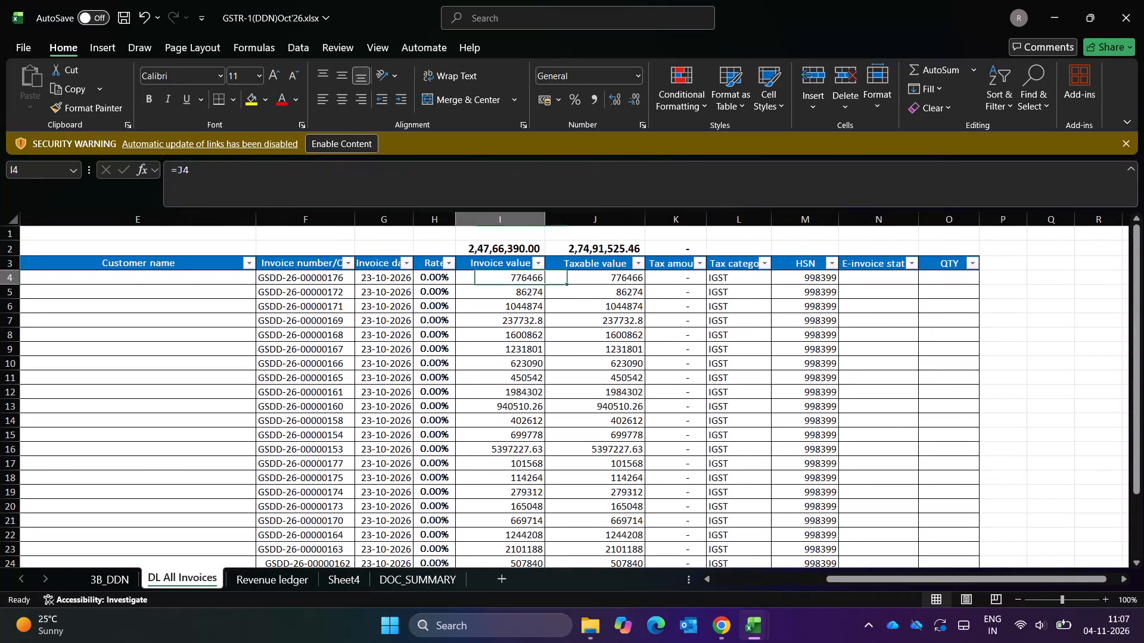
{"action": "key", "text": "Left"}
{"action": "key", "text": "Right"}
{"action": "key", "text": "Right"}
In DL All Invoices, fill the tax amount, tax category and HSN from K27:M27 down into row 28.
{"action": "key", "text": "ctrl+Down"}
{"action": "key", "text": "Down"}
{"action": "key", "text": "Right"}
{"action": "key", "text": "Right"}
{"action": "key", "text": "Right"}
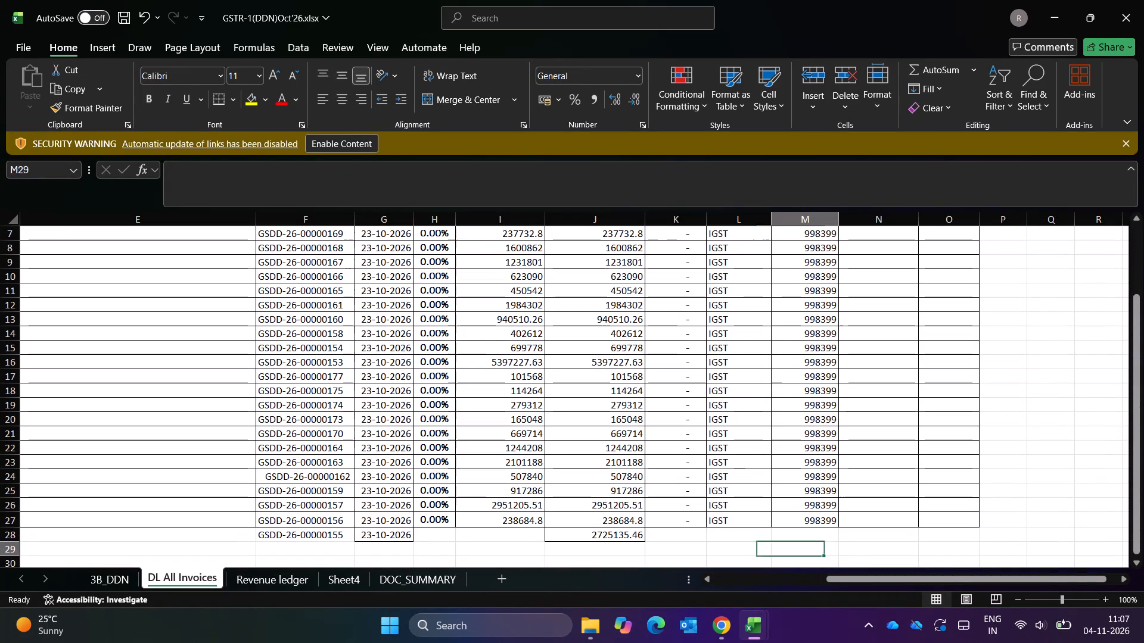
{"action": "key", "text": "Up"}
{"action": "key", "text": "Up"}
{"action": "key", "text": "Up"}
{"action": "key", "text": "Down"}
{"action": "key", "text": "shift+Down"}
{"action": "key", "text": "shift+Left"}
{"action": "key", "text": "shift+Left"}
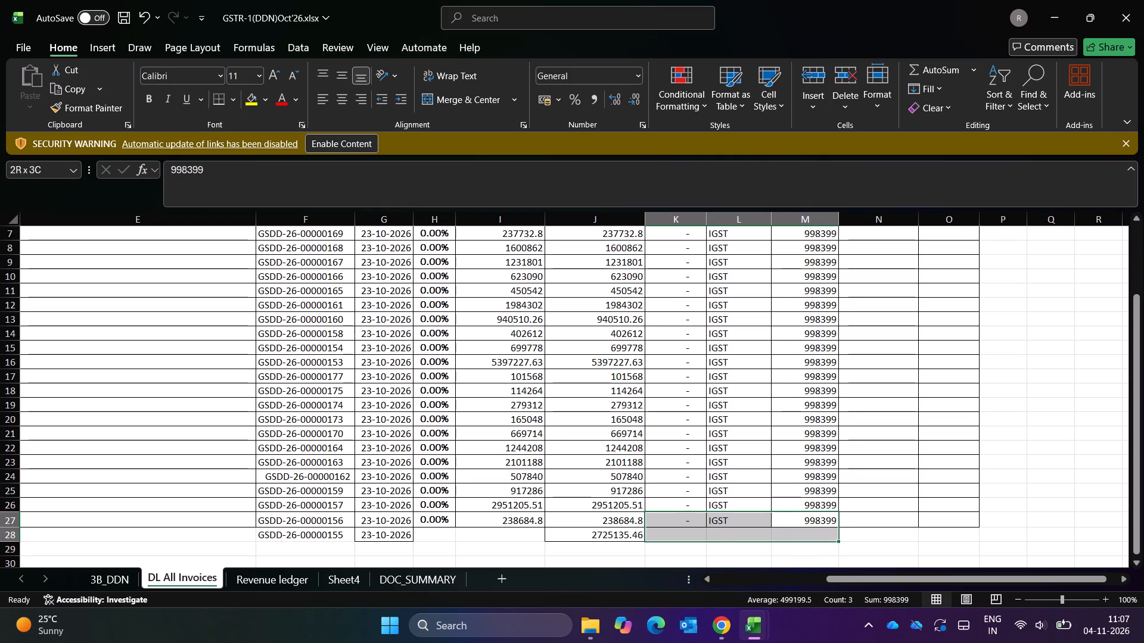
{"action": "key", "text": "ctrl+d"}
{"action": "key", "text": "Left"}
{"action": "key", "text": "Left"}
{"action": "key", "text": "Left"}
{"action": "key", "text": "Left"}
{"action": "key", "text": "shift+Down"}
{"action": "key", "text": "ctrl+d"}
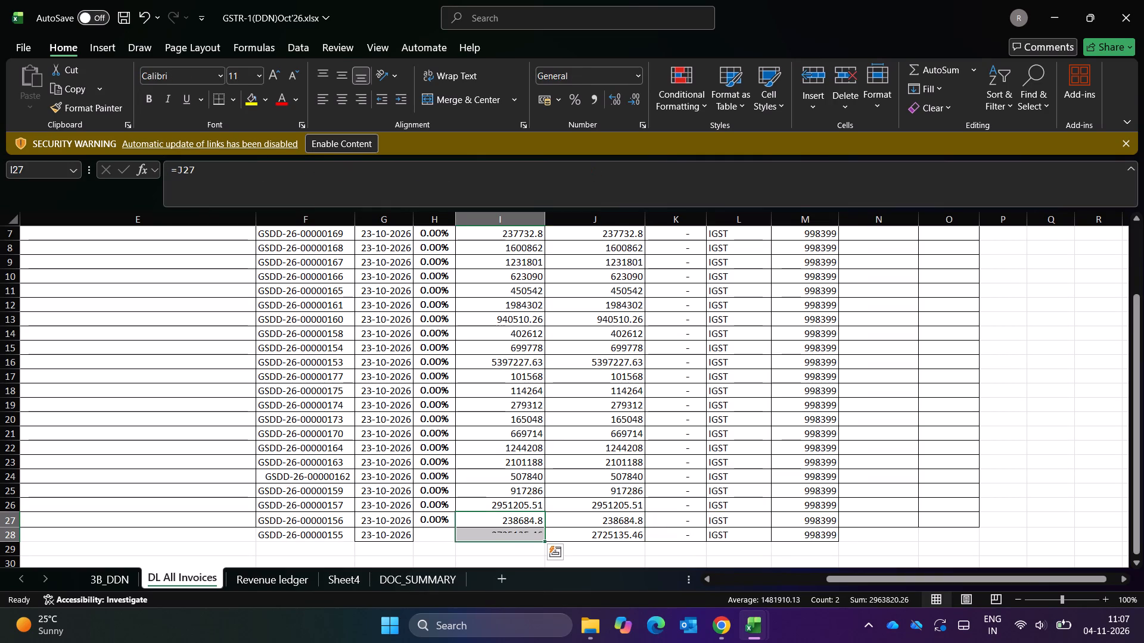
{"action": "key", "text": "Left"}
{"action": "key", "text": "shift+Down"}
{"action": "key", "text": "ctrl+d"}
Fill A27:E27, including 3.1.b, 6A and Exports, down into row 28.
{"action": "key", "text": "Left"}
{"action": "key", "text": "ctrl+Left"}
{"action": "key", "text": "ctrl+Left"}
{"action": "key", "text": "ctrl+Left"}
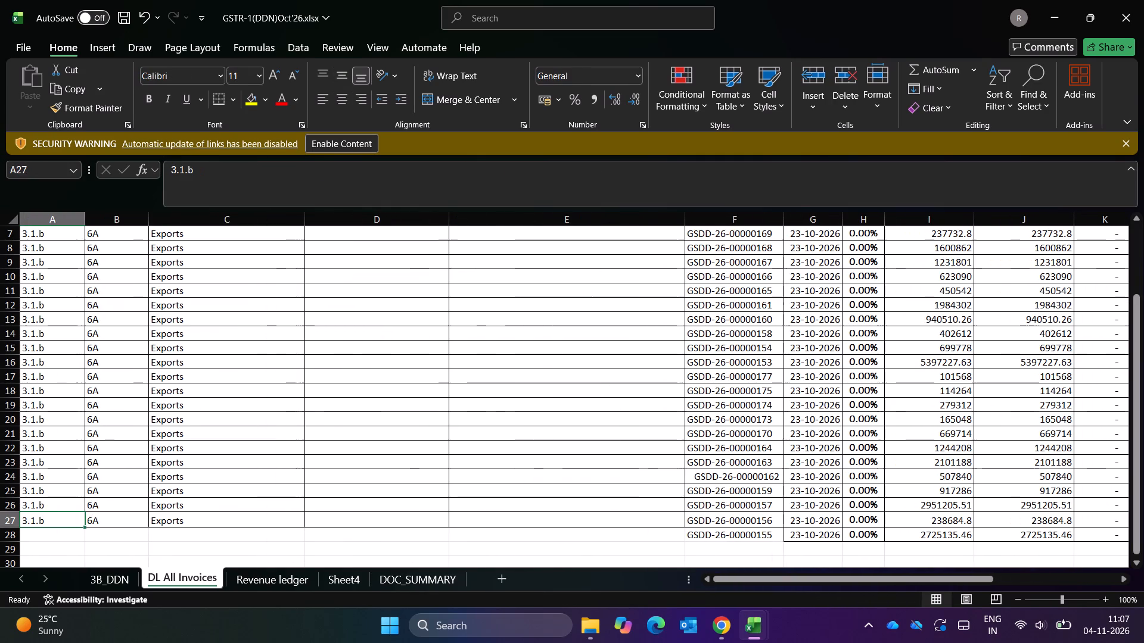
{"action": "key", "text": "shift+Right"}
{"action": "key", "text": "shift+Down"}
{"action": "key", "text": "shift+Right"}
{"action": "key", "text": "shift+Right"}
{"action": "key", "text": "shift+Right"}
{"action": "key", "text": "shift+Right"}
{"action": "key", "text": "shift+Left"}
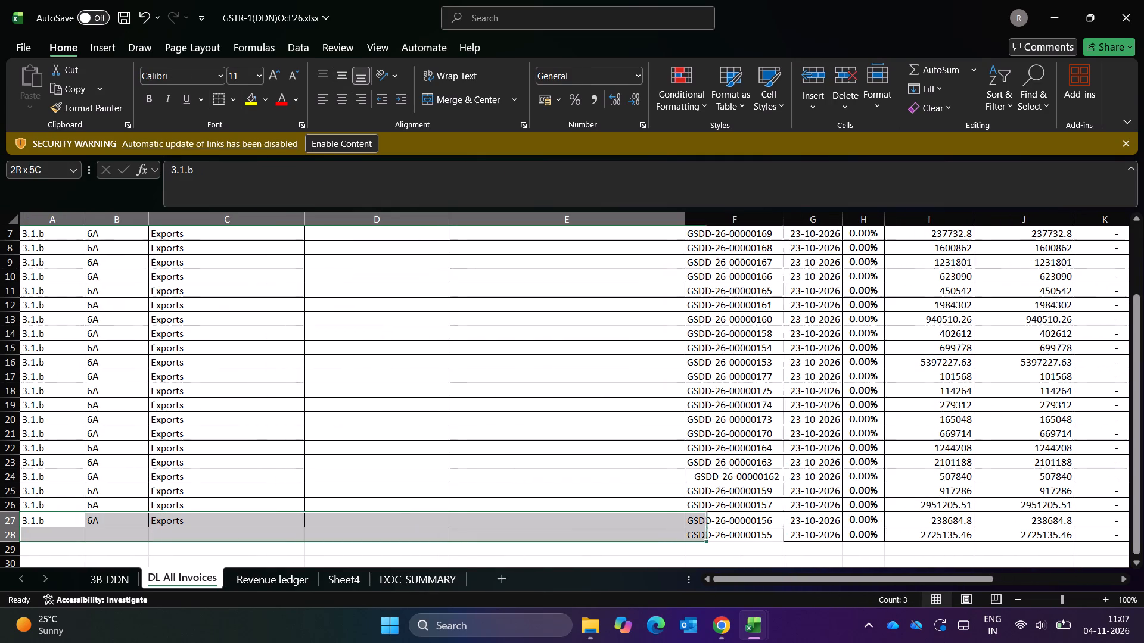
{"action": "key", "text": "ctrl+d"}
{"action": "key", "text": "Escape"}
Check the Invoice value total in I2 against the zero-rated outward taxable supplies in row 3.1(b) of 3B_DDN.
{"action": "key", "text": "Right"}
{"action": "key", "text": "Right"}
{"action": "key", "text": "Right"}
{"action": "key", "text": "Right"}
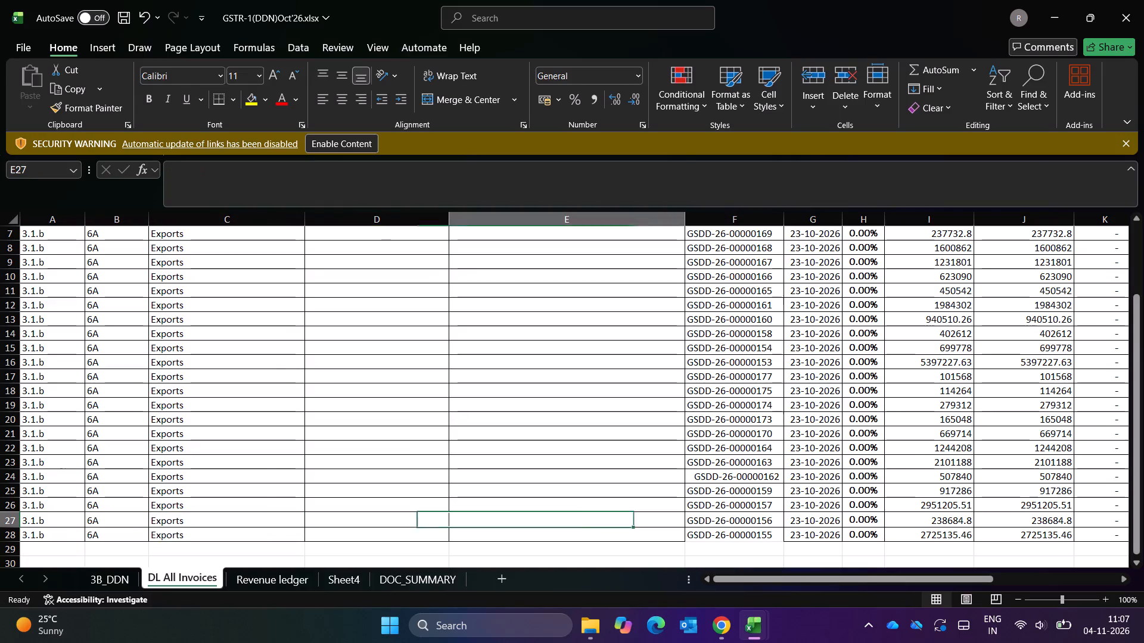
{"action": "key", "text": "Right"}
{"action": "key", "text": "Right"}
{"action": "key", "text": "ctrl+Up"}
{"action": "key", "text": "ctrl+Up"}
{"action": "key", "text": "ctrl+Up"}
{"action": "key", "text": "Down"}
{"action": "key", "text": "Right"}
{"action": "key", "text": "Right"}
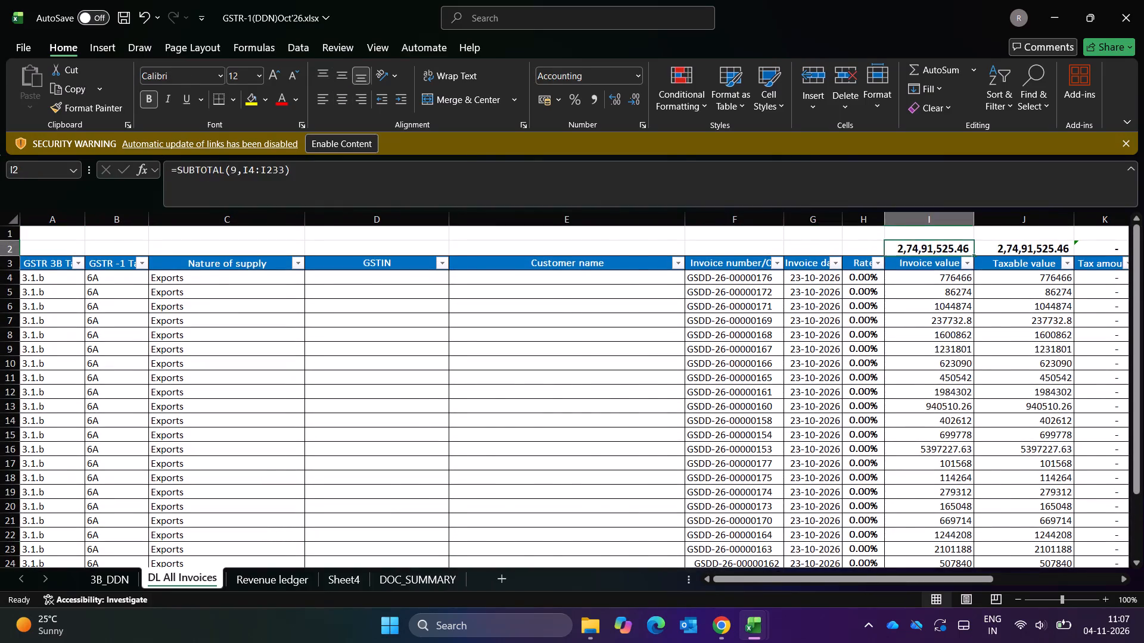
{"action": "key", "text": "Down"}
{"action": "key", "text": "ctrl+Right"}
{"action": "key", "text": "ctrl+Page_Up"}
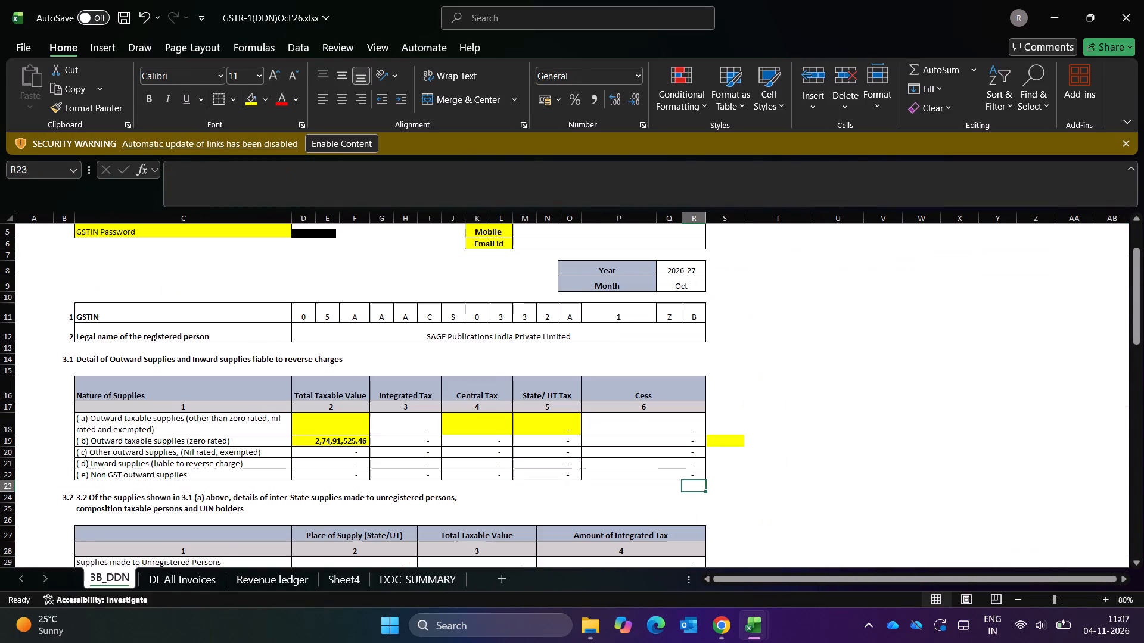
{"action": "key", "text": "Left"}
{"action": "key", "text": "Left"}
{"action": "key", "text": "Left"}
{"action": "key", "text": "ctrl+Left"}
Delete the Sheet4 worksheet containing the list of invoice numbers.
{"action": "key", "text": "ctrl+Page_Down"}
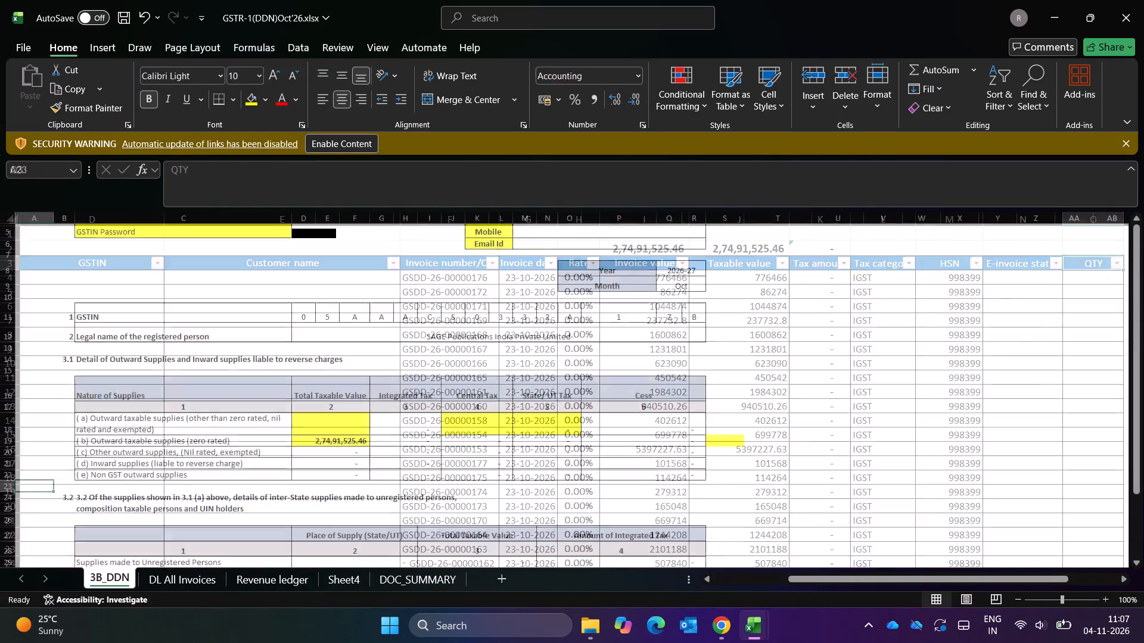
{"action": "key", "text": "ctrl+Page_Down"}
{"action": "key", "text": "ctrl+Page_Down"}
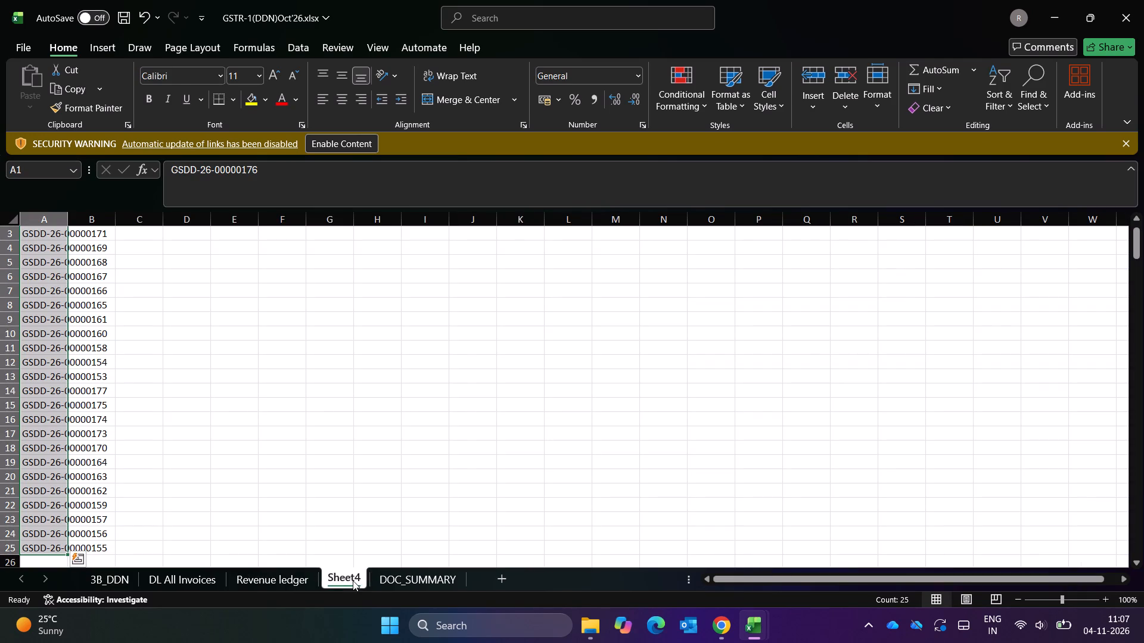
{"action": "right_click", "coordinate": [351, 583]}
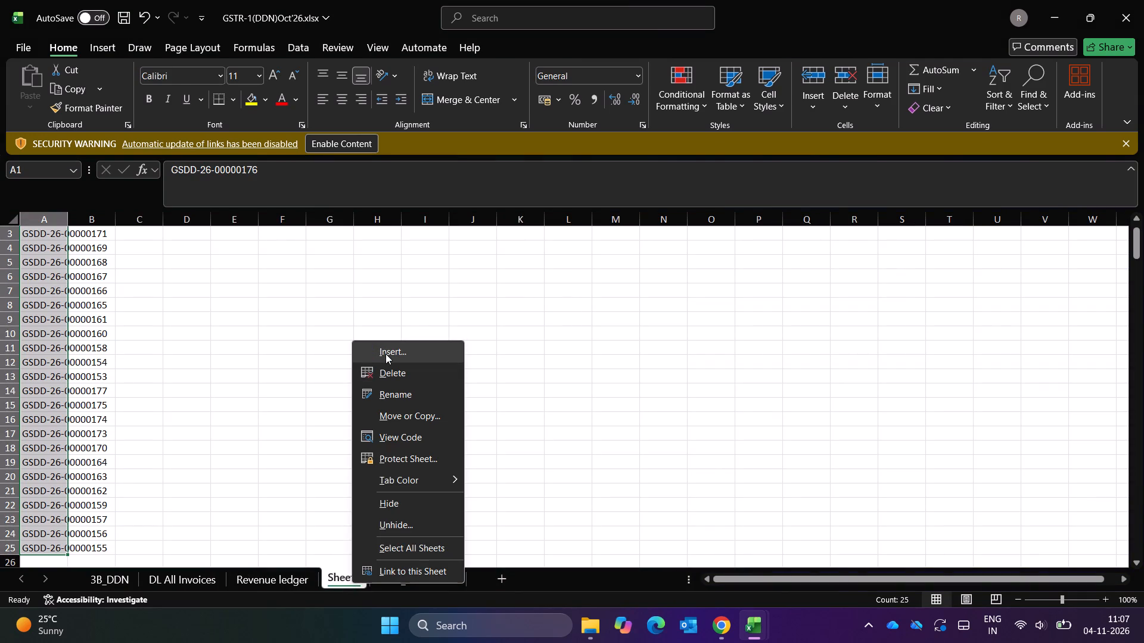
{"action": "left_click", "coordinate": [383, 373]}
{"action": "key", "text": "Return"}
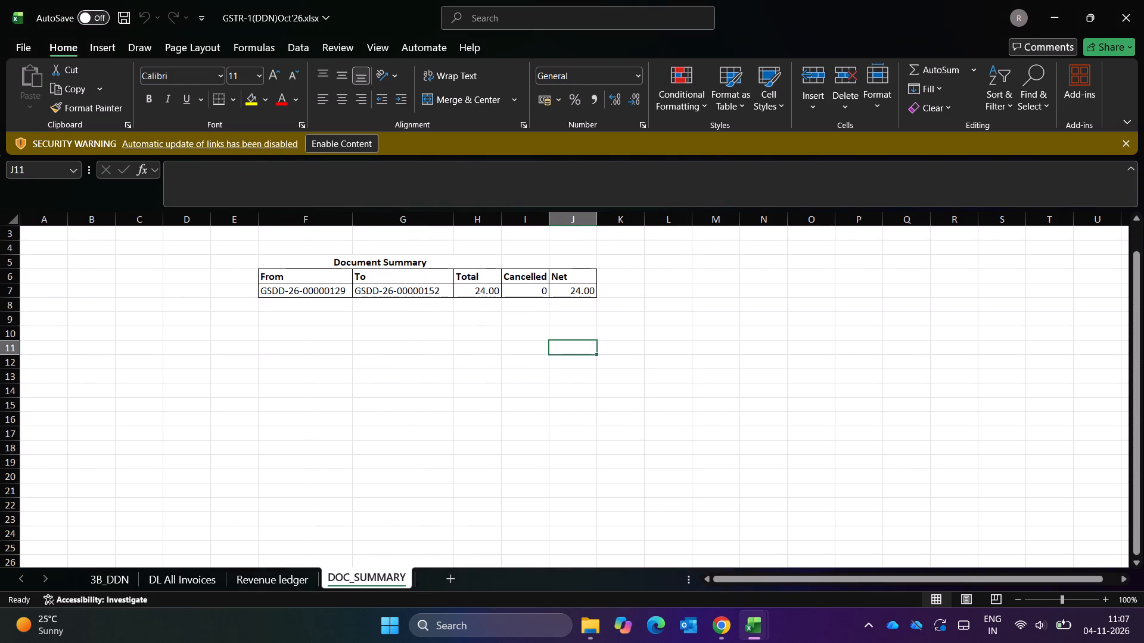
In DOC_SUMMARY, clear the From and To invoice numbers in F7 and G7.
{"action": "key", "text": "ctrl+Page_Up"}
{"action": "key", "text": "ctrl+Page_Down"}
{"action": "key", "text": "Left"}
{"action": "key", "text": "Left"}
{"action": "key", "text": "Left"}
{"action": "key", "text": "Left"}
{"action": "key", "text": "Up"}
{"action": "key", "text": "Up"}
{"action": "key", "text": "Up"}
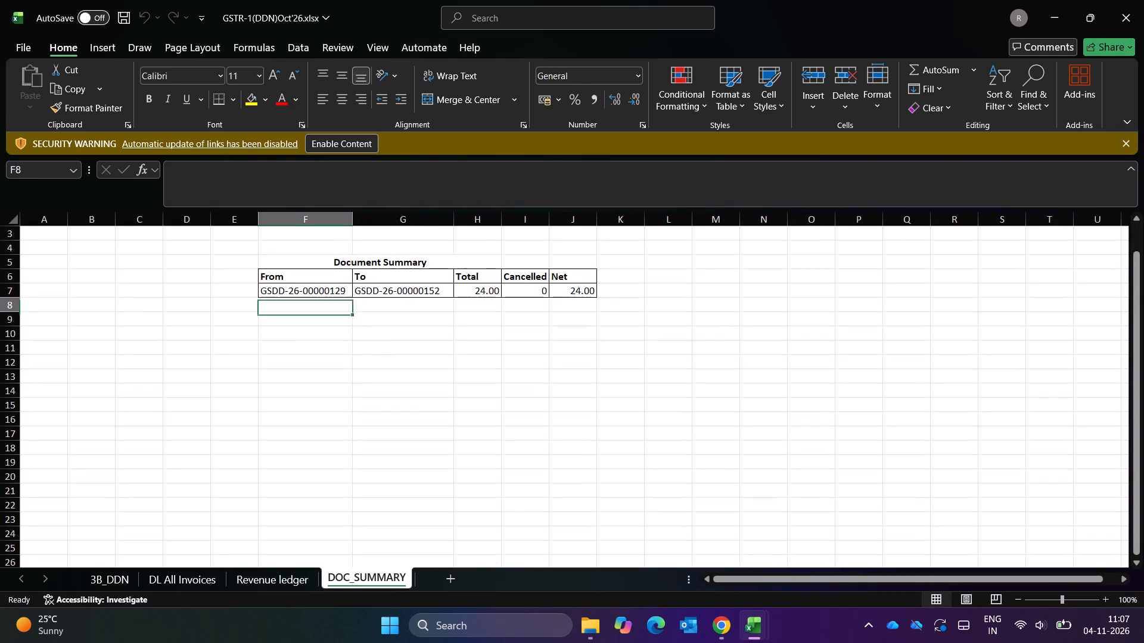
{"action": "key", "text": "Up"}
{"action": "key", "text": "Delete"}
{"action": "key", "text": "Right"}
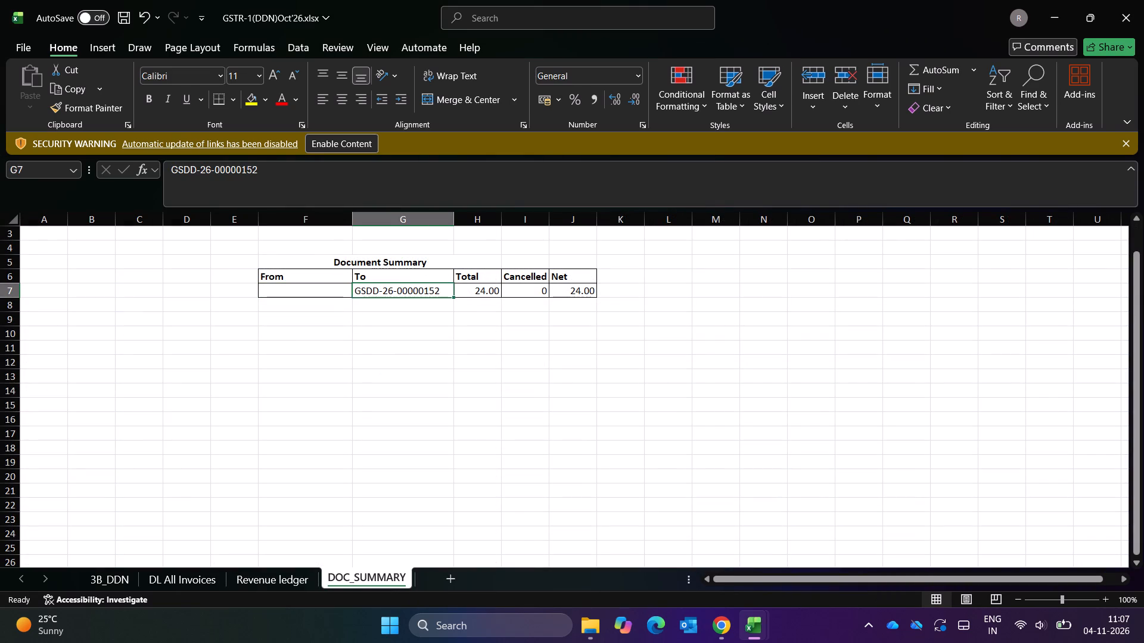
{"action": "key", "text": "Delete"}
Examine the values listed in the Invoice number/CN filter of DL All Invoices, without applying a filter.
{"action": "key", "text": "ctrl+Page_Up"}
{"action": "key", "text": "ctrl+Page_Up"}
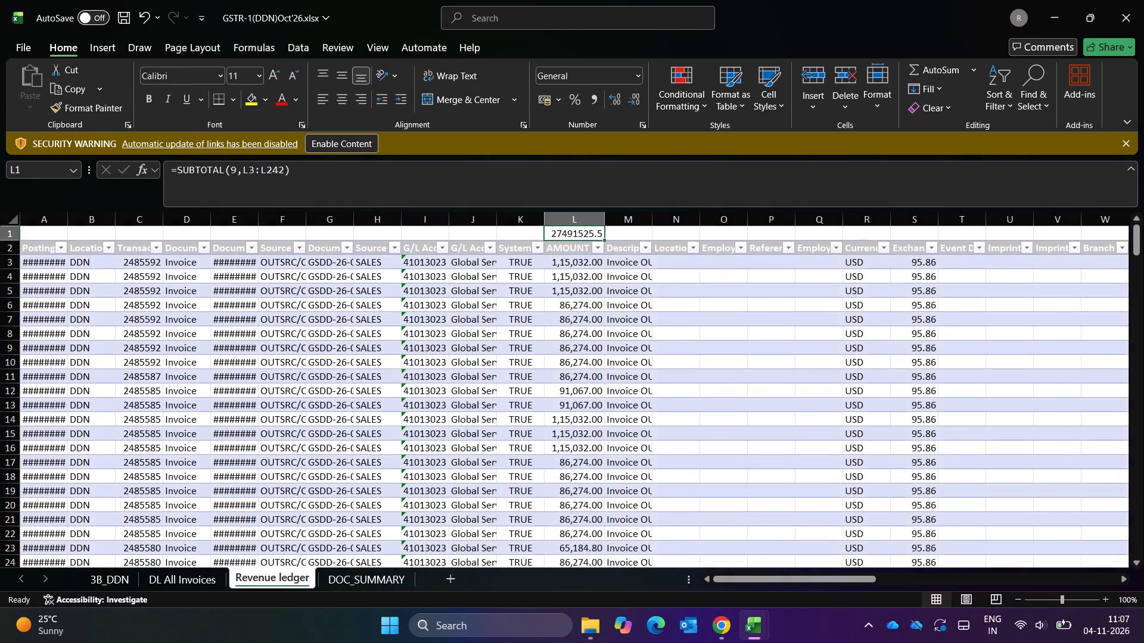
{"action": "key", "text": "Left"}
{"action": "key", "text": "Left"}
{"action": "key", "text": "Left"}
{"action": "key", "text": "Left"}
{"action": "key", "text": "Left"}
{"action": "key", "text": "Left"}
{"action": "key", "text": "Left"}
{"action": "key", "text": "Left"}
{"action": "key", "text": "Left"}
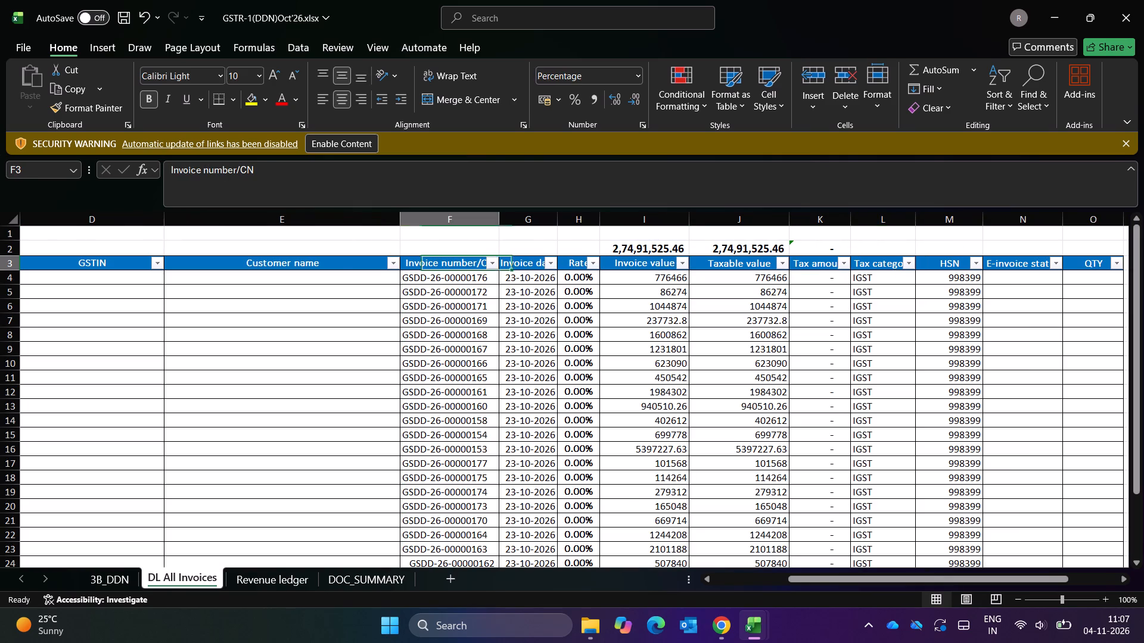
{"action": "key", "text": "alt+Down"}
{"action": "key", "text": "alt+Down"}
{"action": "key", "text": "alt+Down"}
{"action": "key", "text": "alt+Down"}
{"action": "key", "text": "alt+Down"}
{"action": "key", "text": "alt+Down"}
{"action": "key", "text": "alt+Down"}
{"action": "key", "text": "alt+Down"}
{"action": "key", "text": "alt+Down"}
{"action": "key", "text": "alt+Down"}
{"action": "key", "text": "alt+Down"}
{"action": "key", "text": "Up"}
{"action": "key", "text": "space"}
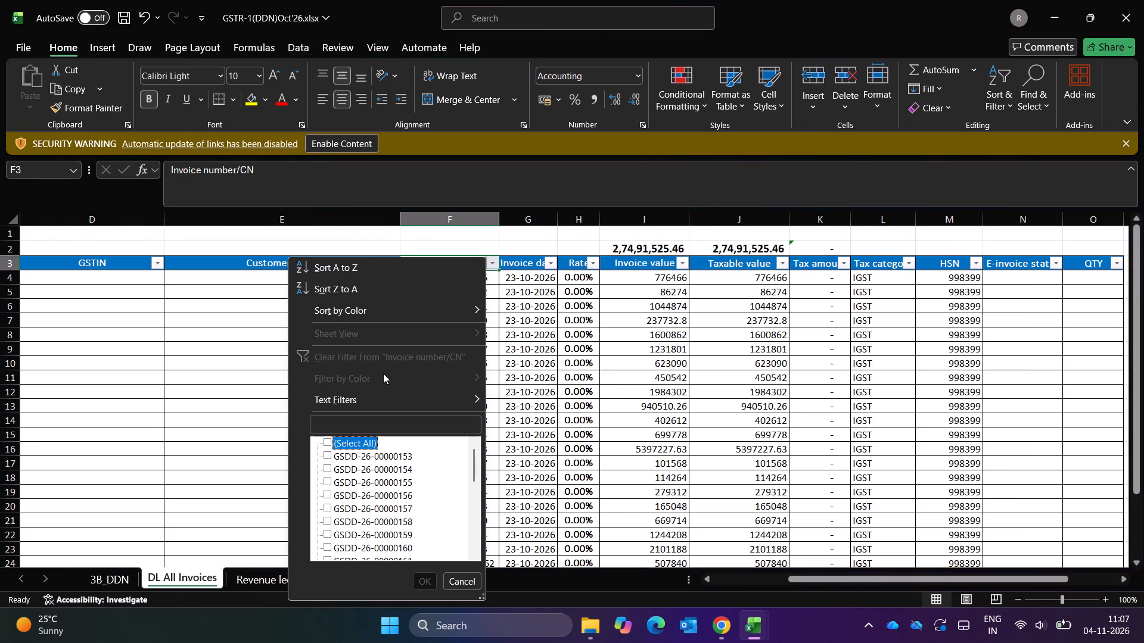
{"action": "key", "text": "End"}
{"action": "key", "text": "Escape"}
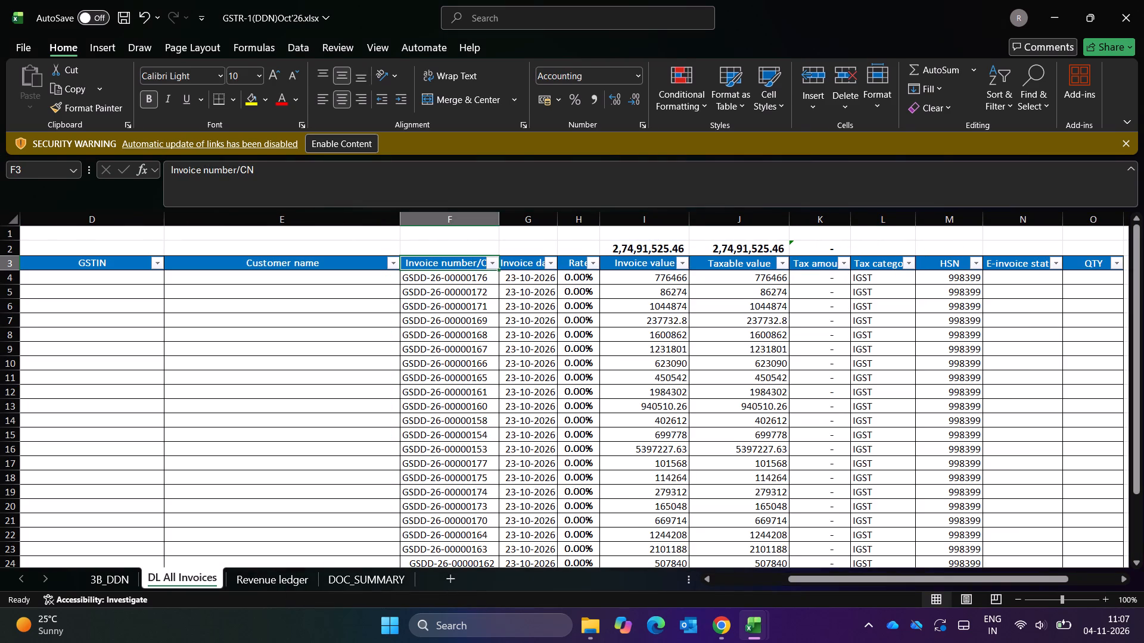
{"action": "key", "text": "alt+Down"}
{"action": "key", "text": "alt+Down"}
{"action": "key", "text": "alt+Down"}
{"action": "key", "text": "alt+Down"}
{"action": "key", "text": "alt+Down"}
{"action": "key", "text": "alt+Down"}
{"action": "key", "text": "alt+Down"}
{"action": "key", "text": "alt+Down"}
{"action": "key", "text": "alt+Down"}
{"action": "key", "text": "alt+Down"}
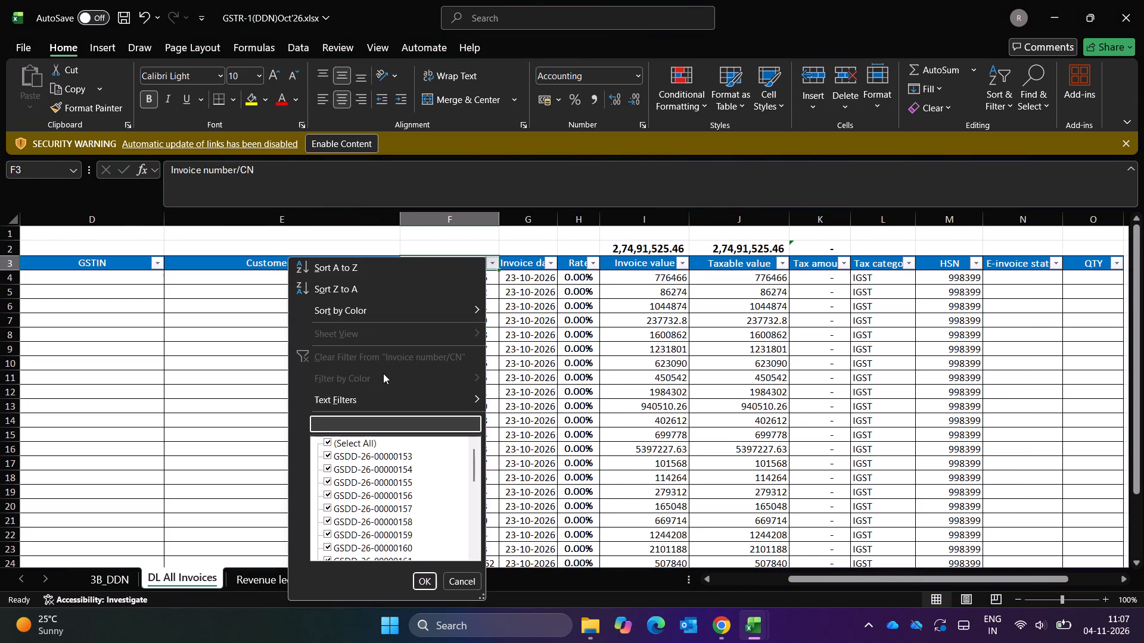
{"action": "key", "text": "space"}
{"action": "key", "text": "Down"}
{"action": "key", "text": "space"}
{"action": "key", "text": "Return"}
{"action": "key", "text": "Down"}
{"action": "key", "text": "ctrl+c"}
{"action": "key", "text": "ctrl+Page_Down"}
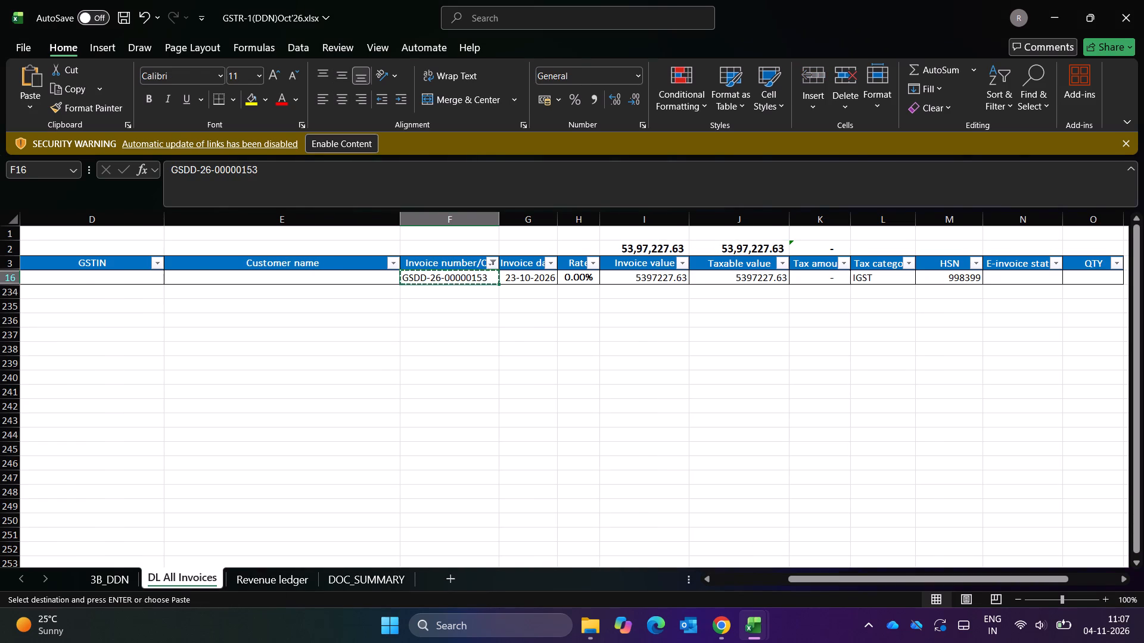
{"action": "key", "text": "ctrl+Page_Down"}
{"action": "key", "text": "Left"}
{"action": "key", "text": "ctrl+v"}
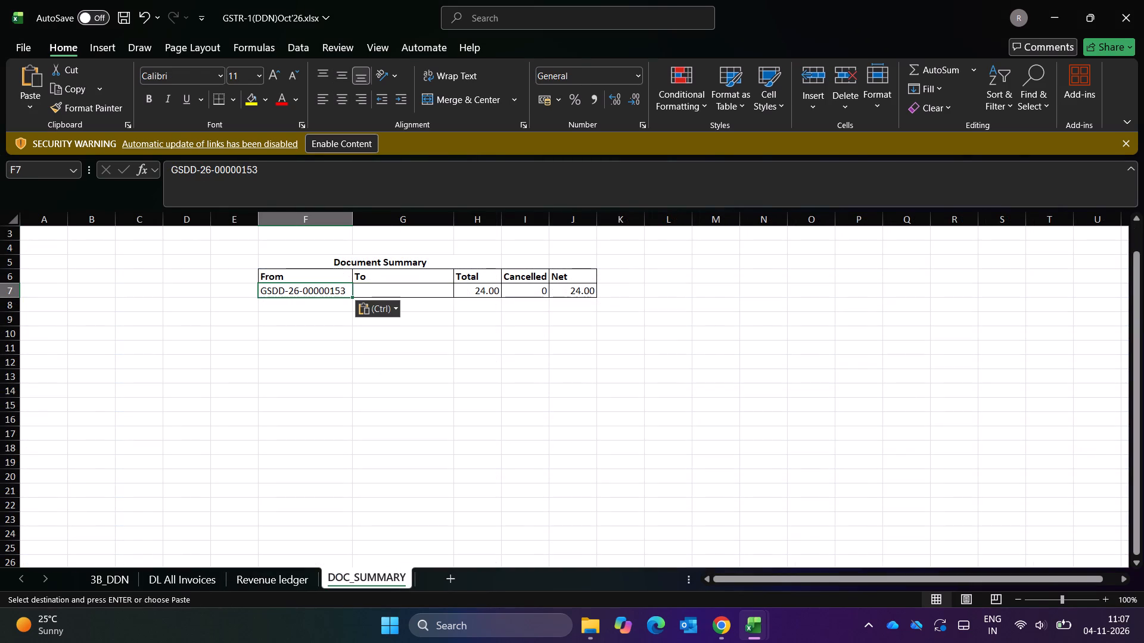
{"action": "key", "text": "Right"}
{"action": "key", "text": "ctrl+Page_Up"}
{"action": "key", "text": "ctrl+Page_Up"}
{"action": "key", "text": "Up"}
{"action": "key", "text": "alt+Down"}
{"action": "key", "text": "alt+Down"}
{"action": "key", "text": "alt+Down"}
{"action": "key", "text": "alt+Down"}
{"action": "key", "text": "alt+Down"}
{"action": "key", "text": "alt+Down"}
{"action": "key", "text": "alt+Down"}
{"action": "key", "text": "alt+Down"}
{"action": "key", "text": "alt+Down"}
{"action": "key", "text": "alt+Down"}
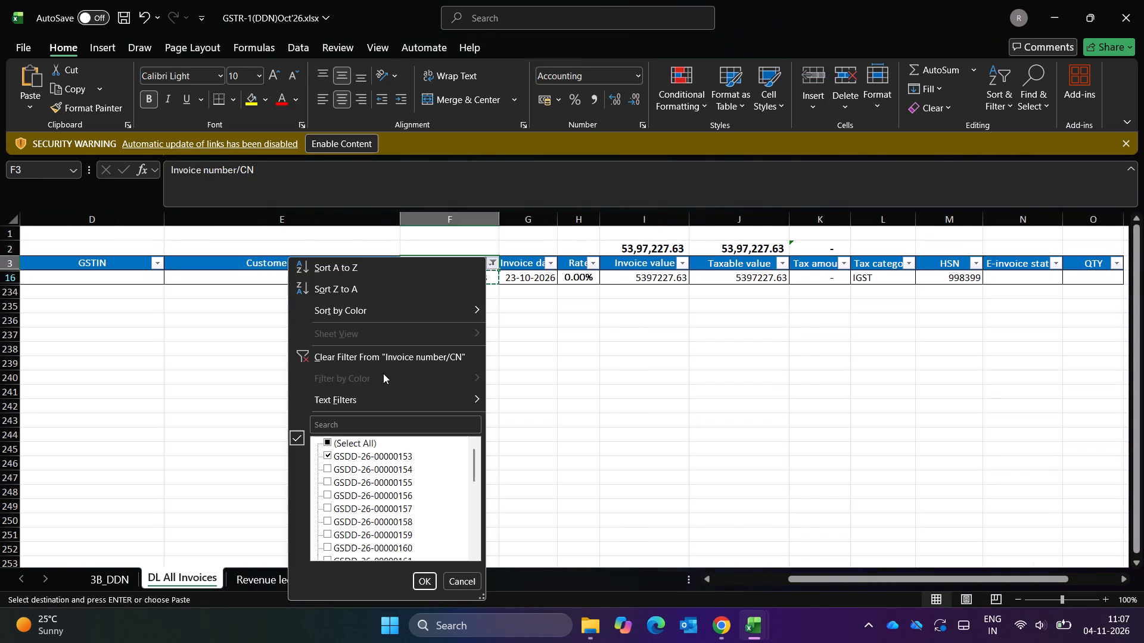
{"action": "key", "text": "Down"}
{"action": "key", "text": "space"}
{"action": "key", "text": "End"}
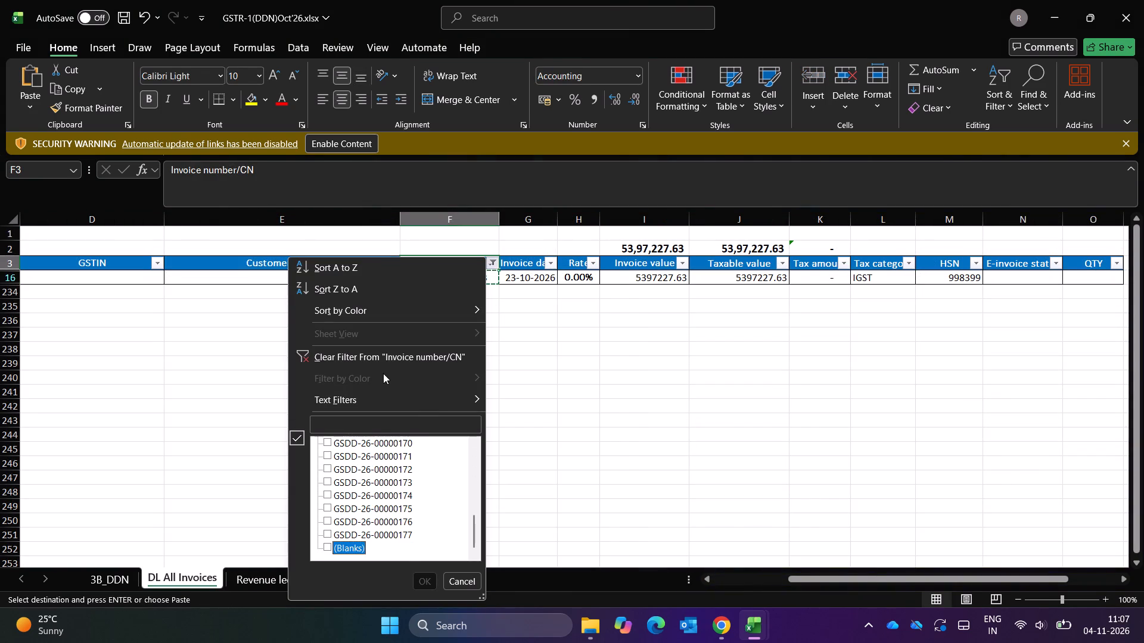
{"action": "key", "text": "space"}
{"action": "key", "text": "space"}
{"action": "key", "text": "Up"}
{"action": "key", "text": "space"}
{"action": "key", "text": "Return"}
{"action": "key", "text": "Down"}
{"action": "key", "text": "ctrl+c"}
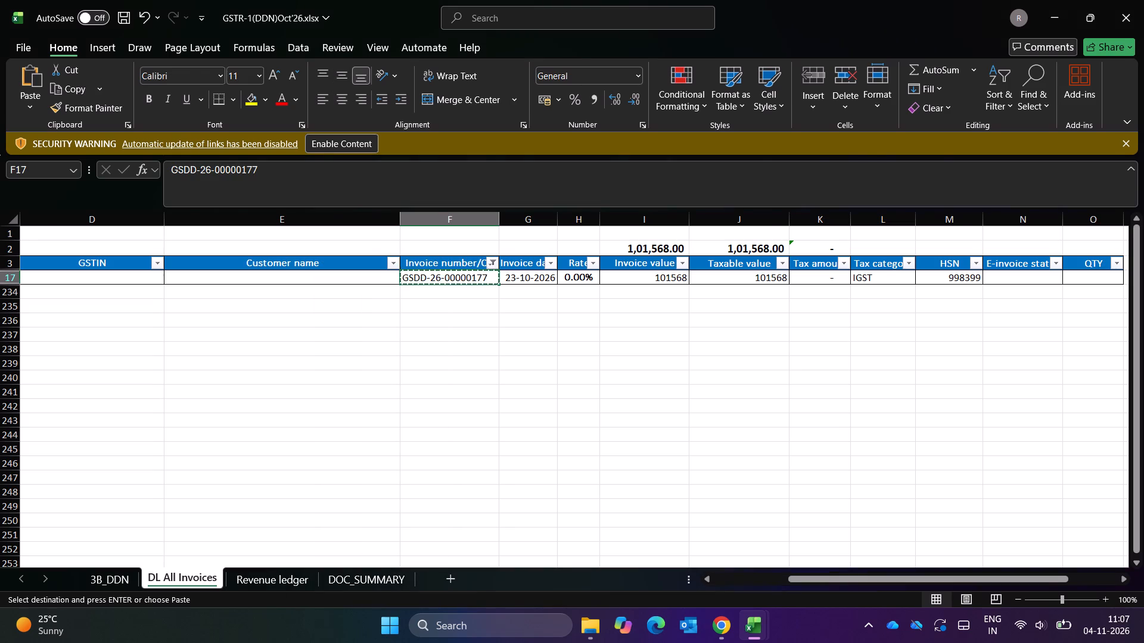
{"action": "key", "text": "ctrl+Page_Down"}
{"action": "key", "text": "ctrl+Page_Down"}
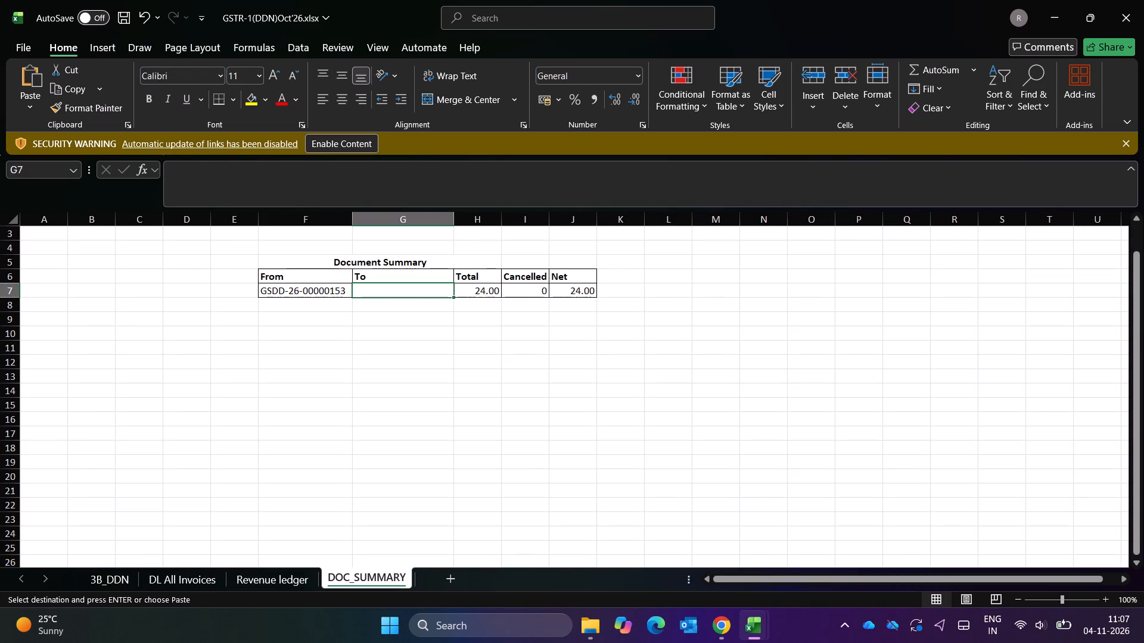
{"action": "key", "text": "ctrl+v"}
{"action": "key", "text": "Escape"}
Set the Total in cell H7 of DOC_SUMMARY to the formula =77-53+1.
{"action": "key", "text": "Right"}
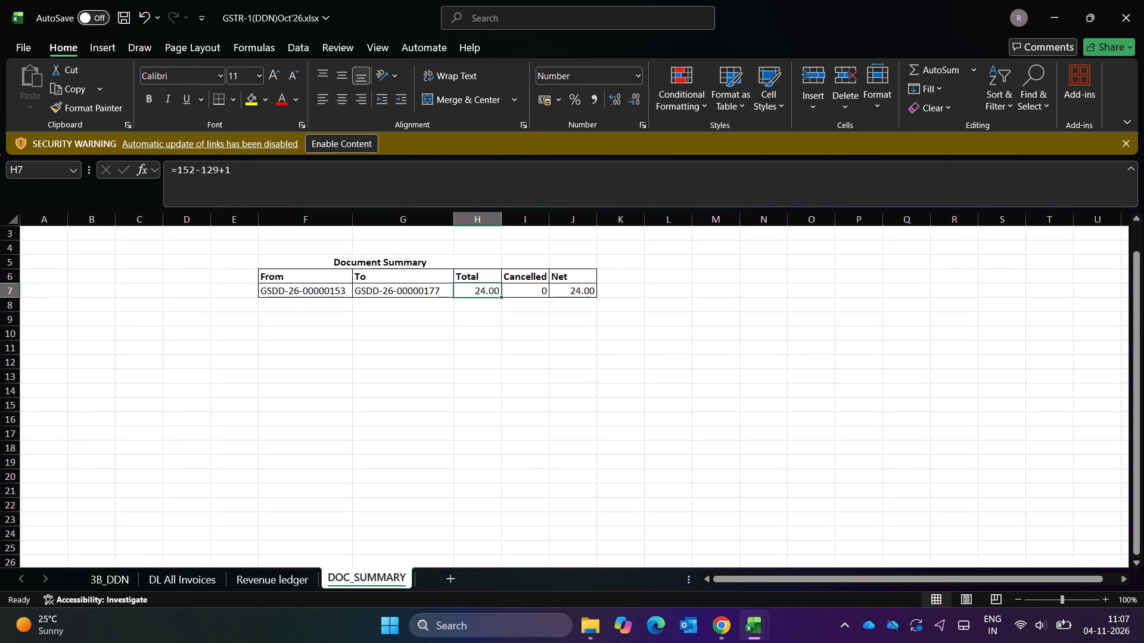
{"action": "key", "text": "equal"}
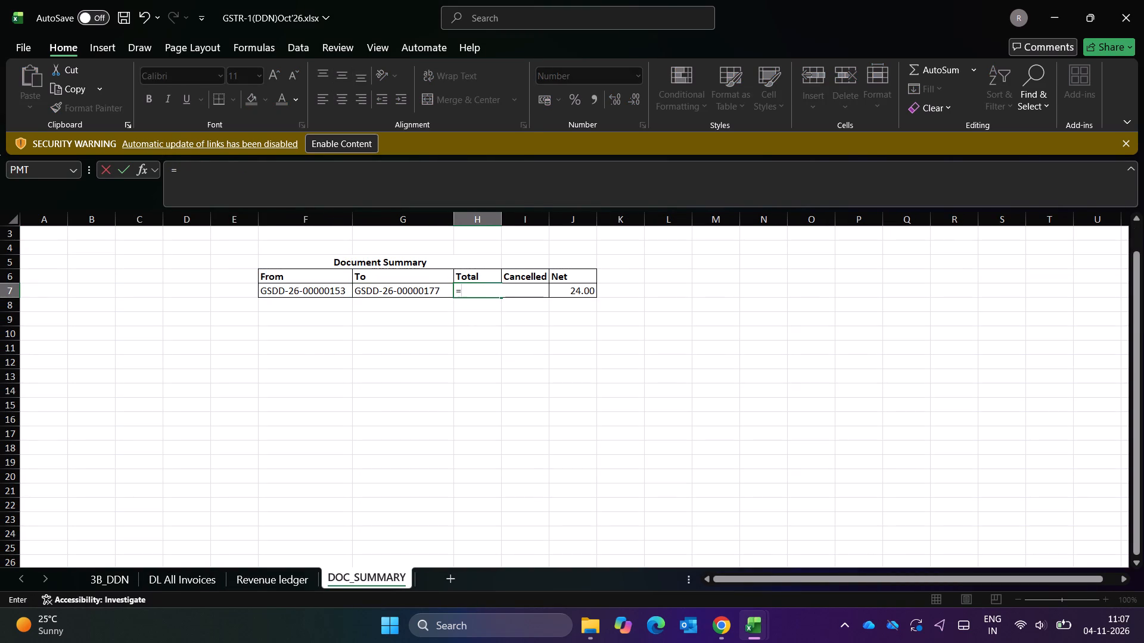
{"action": "type", "text": "77"}
{"action": "type", "text": "-53+1"}
{"action": "key", "text": "Return"}
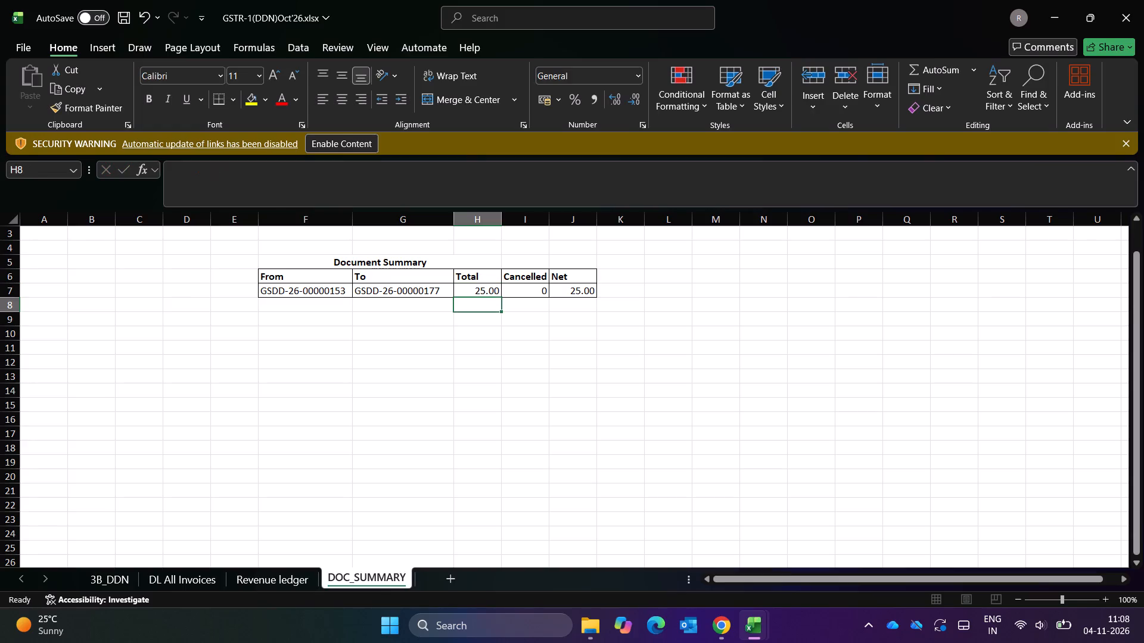
Return to the 3B_DDN sheet, save GSTR-1(DDN)Oct'26.xlsx and close the workbook.
{"action": "key", "text": "Up"}
{"action": "key", "text": "Right"}
{"action": "key", "text": "Right"}
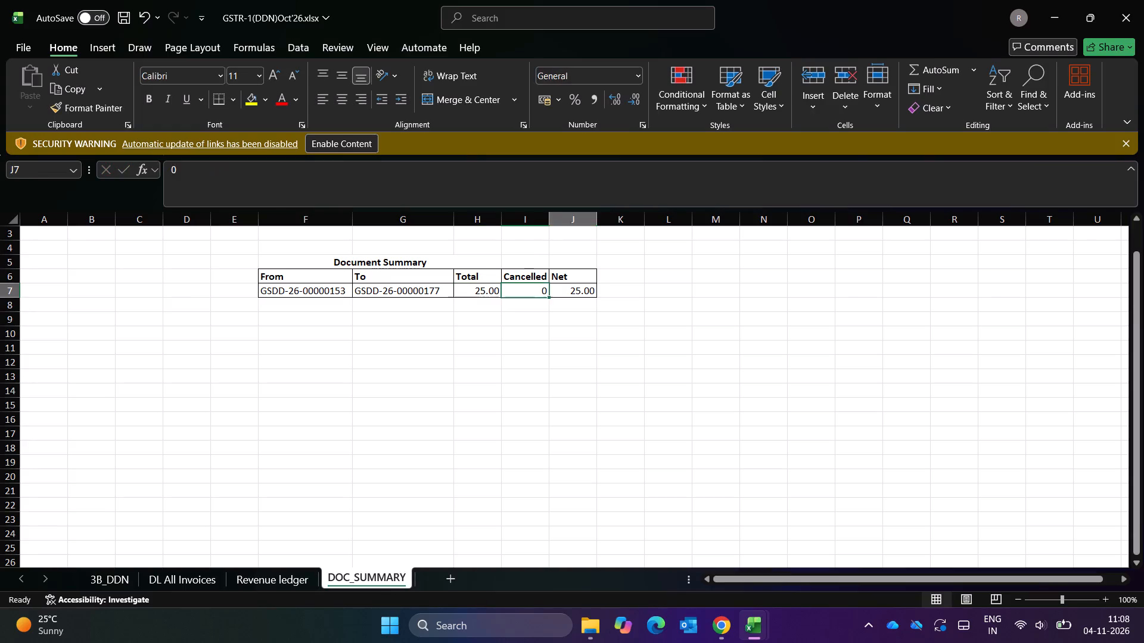
{"action": "key", "text": "ctrl+Left"}
{"action": "key", "text": "ctrl+Left"}
{"action": "key", "text": "ctrl+Page_Up"}
{"action": "key", "text": "ctrl+Page_Up"}
{"action": "key", "text": "ctrl+Page_Up"}
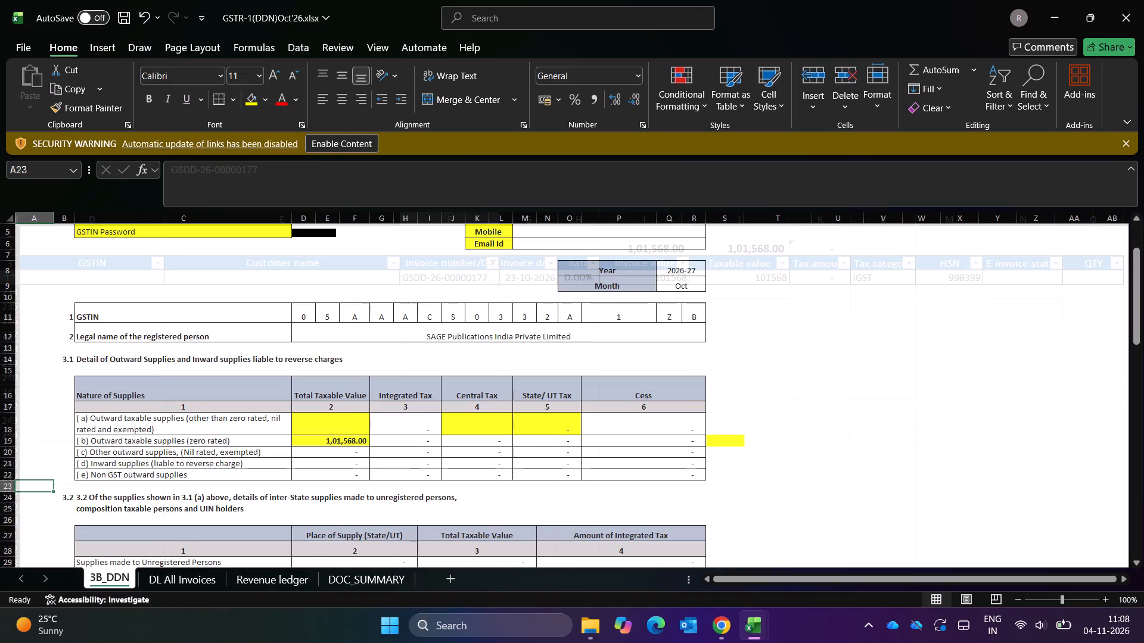
{"action": "scroll", "coordinate": [452, 401], "scroll_direction": "down", "scroll_amount": 3}
{"action": "scroll", "coordinate": [452, 401], "scroll_direction": "up", "scroll_amount": 6}
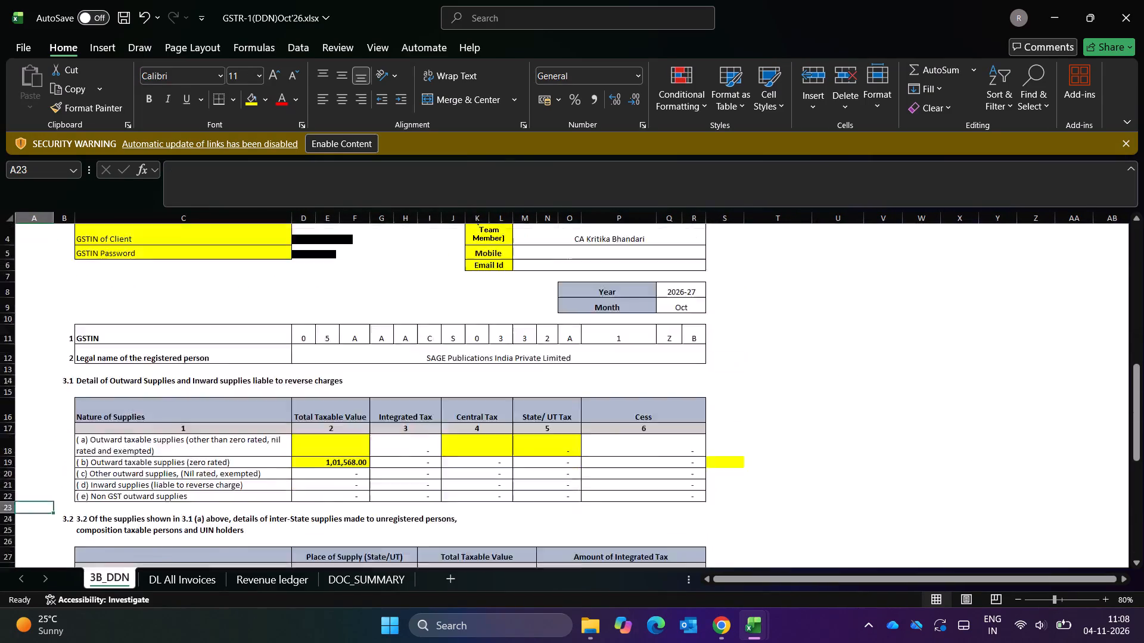
{"action": "scroll", "coordinate": [452, 401], "scroll_direction": "up", "scroll_amount": 1}
{"action": "key", "text": "ctrl+s"}
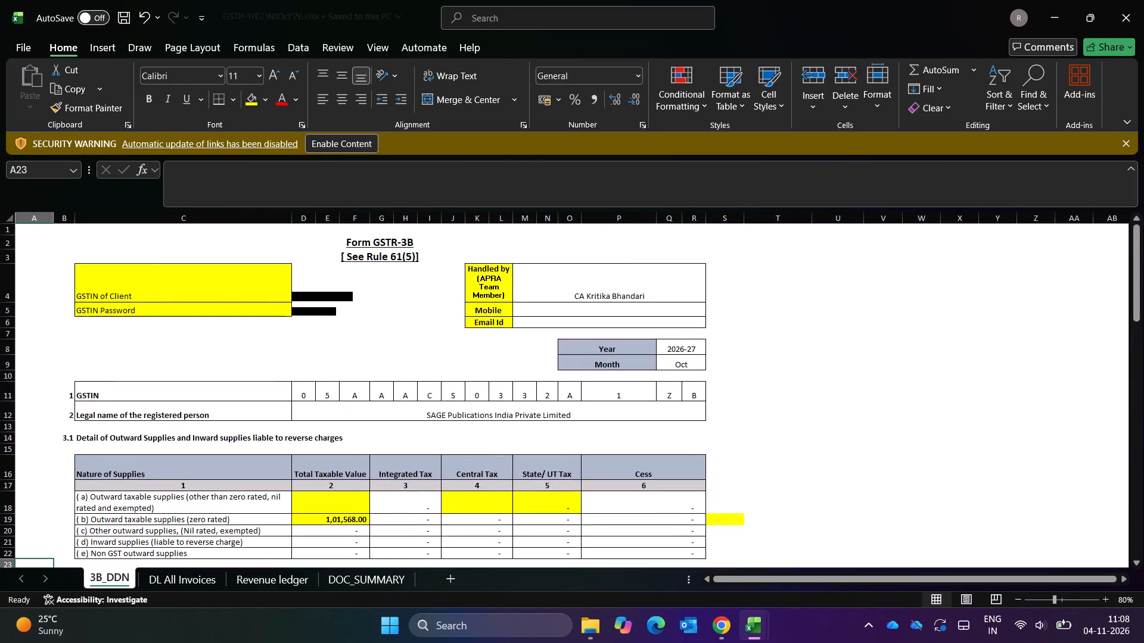
{"action": "left_click", "coordinate": [1143, 0]}
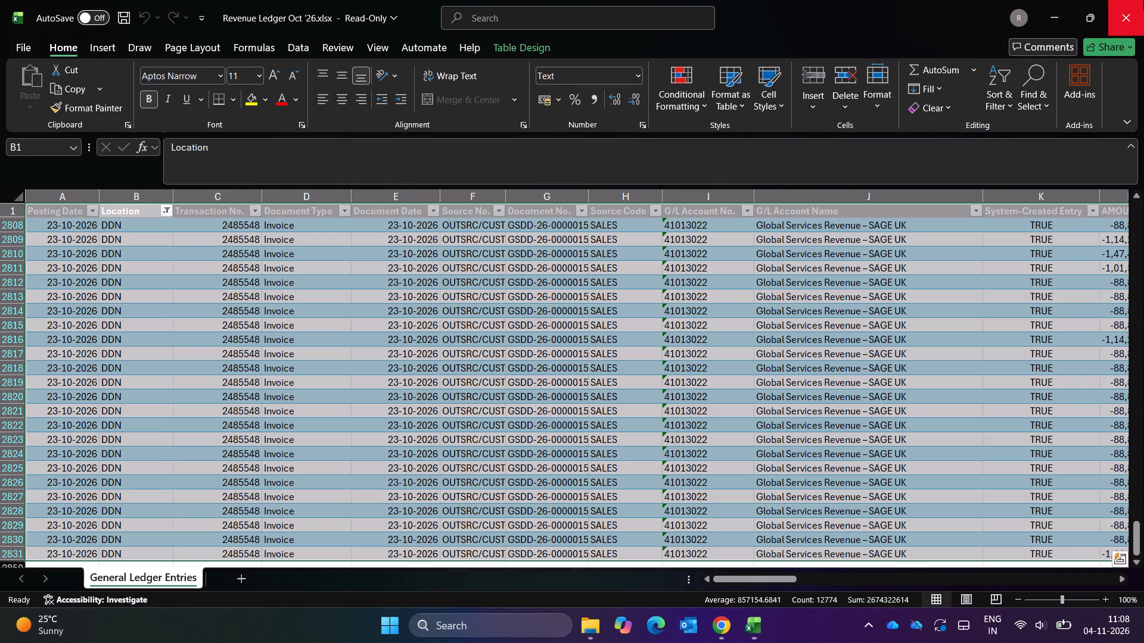
Clear the range selection in Revenue Ledger Oct '26.xlsx and return to cell A1, the Posting Date header.
{"action": "left_click", "coordinate": [540, 352]}
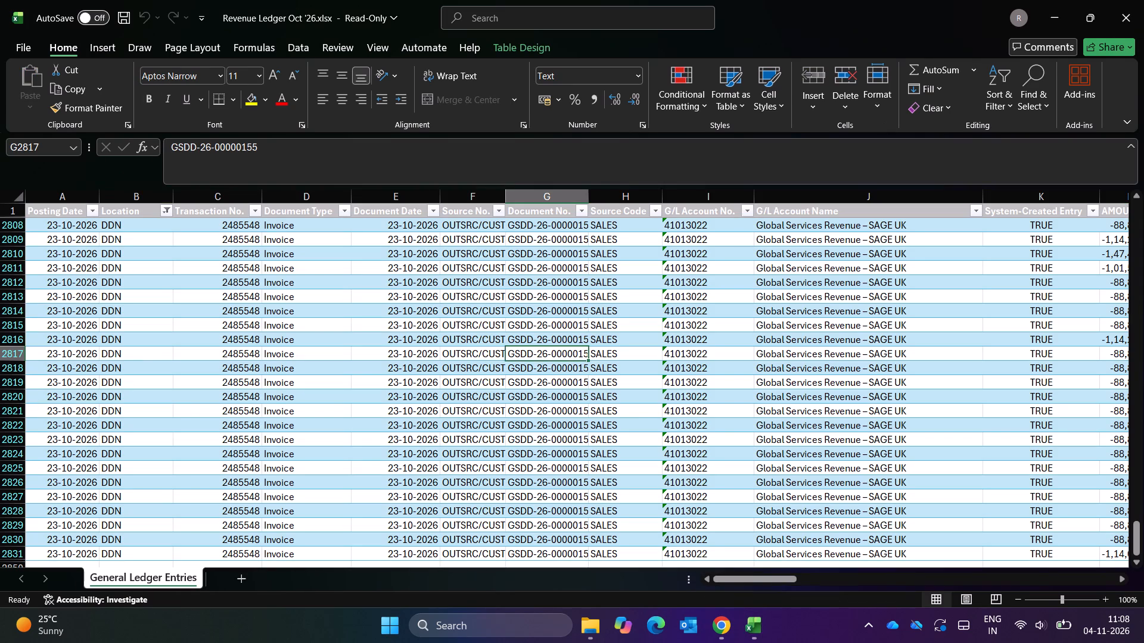
{"action": "key", "text": "ctrl+Left"}
{"action": "key", "text": "ctrl+Left"}
{"action": "key", "text": "ctrl+Left"}
{"action": "key", "text": "ctrl+Left"}
{"action": "key", "text": "ctrl+Up"}
{"action": "key", "text": "ctrl+Up"}
{"action": "key", "text": "ctrl+Up"}
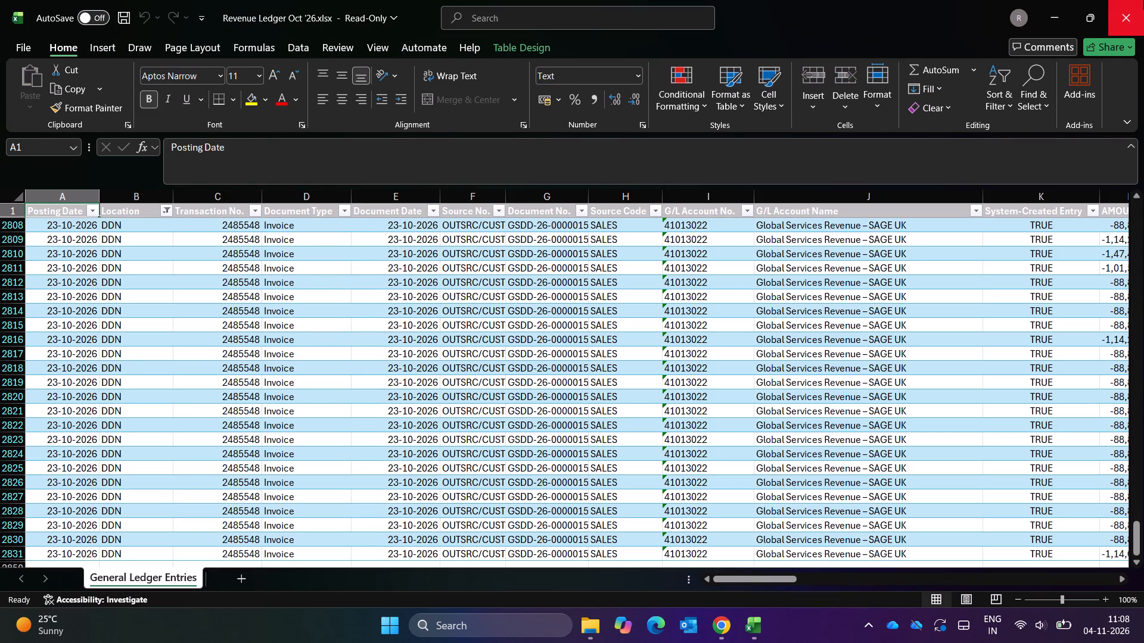
Switch to the File Explorer window that shows This PC.
{"action": "key", "text": "alt+Tab"}
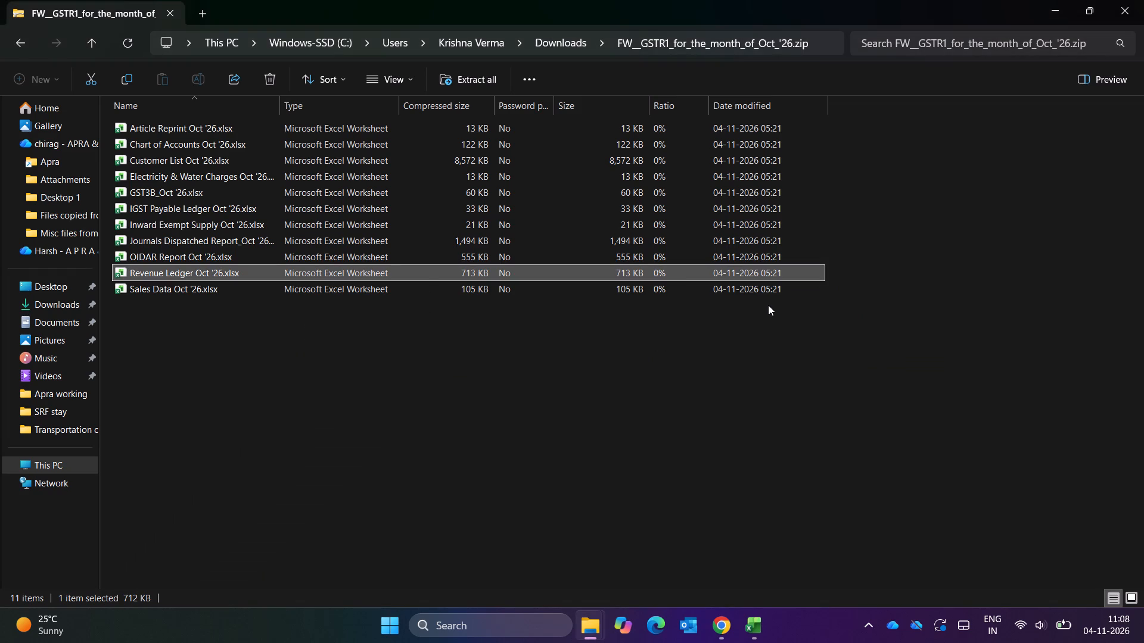
{"action": "key", "text": "alt+Tab"}
{"action": "key", "text": "alt+Left"}
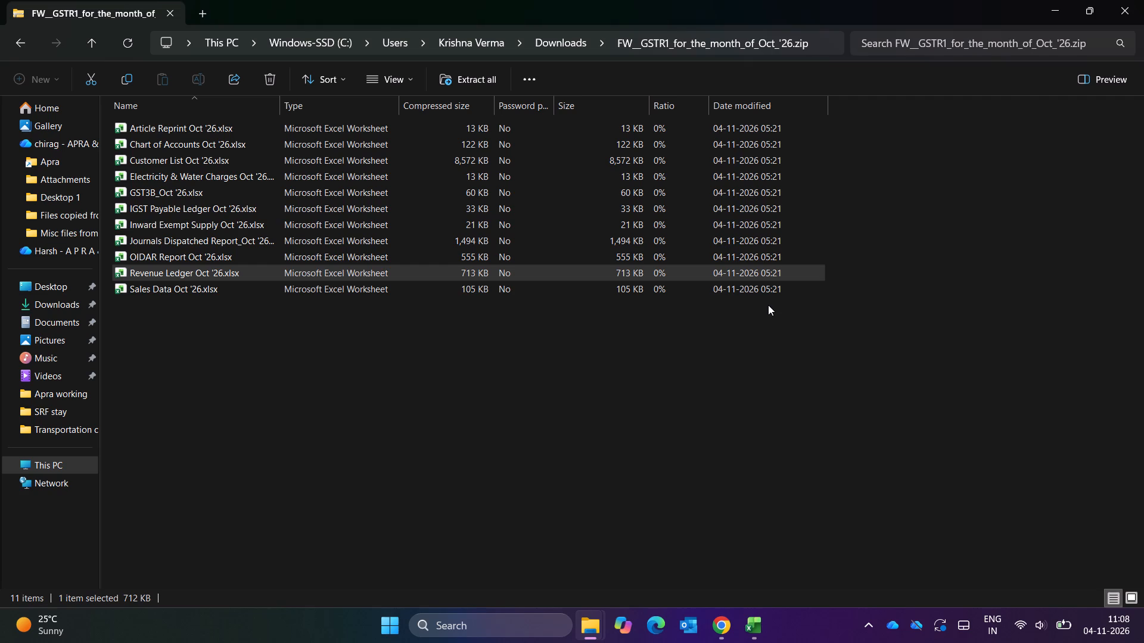
{"action": "key", "text": "alt+Tab"}
{"action": "key", "text": "alt+Tab"}
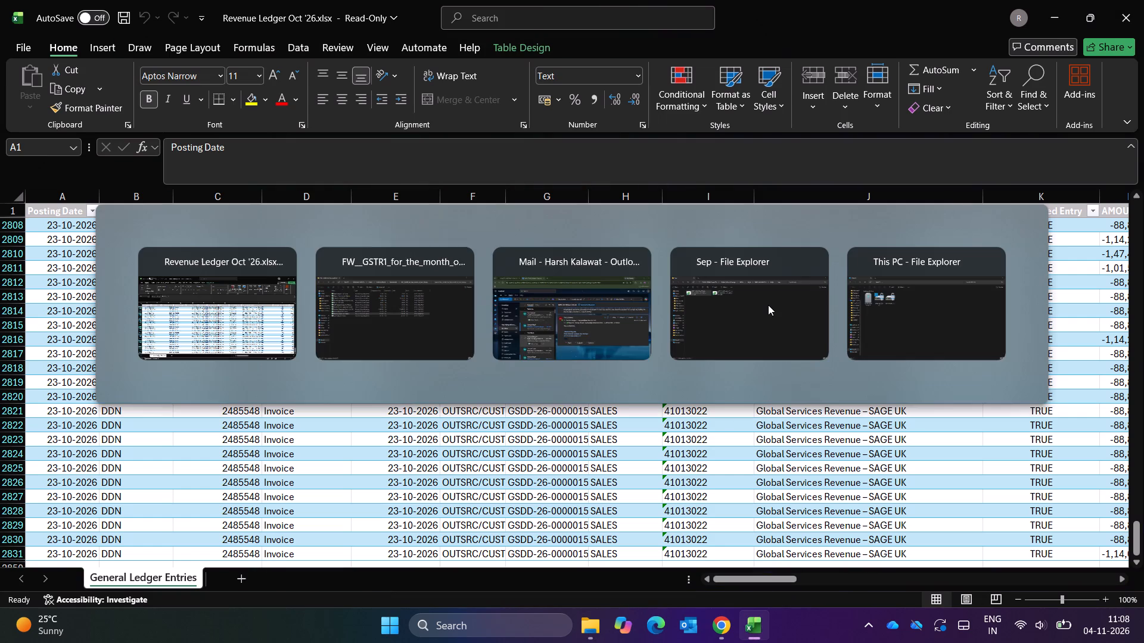
{"action": "key", "text": "alt+Right"}
{"action": "key", "text": "alt+Right"}
{"action": "key", "text": "alt+Left"}
{"action": "key", "text": "alt+Left"}
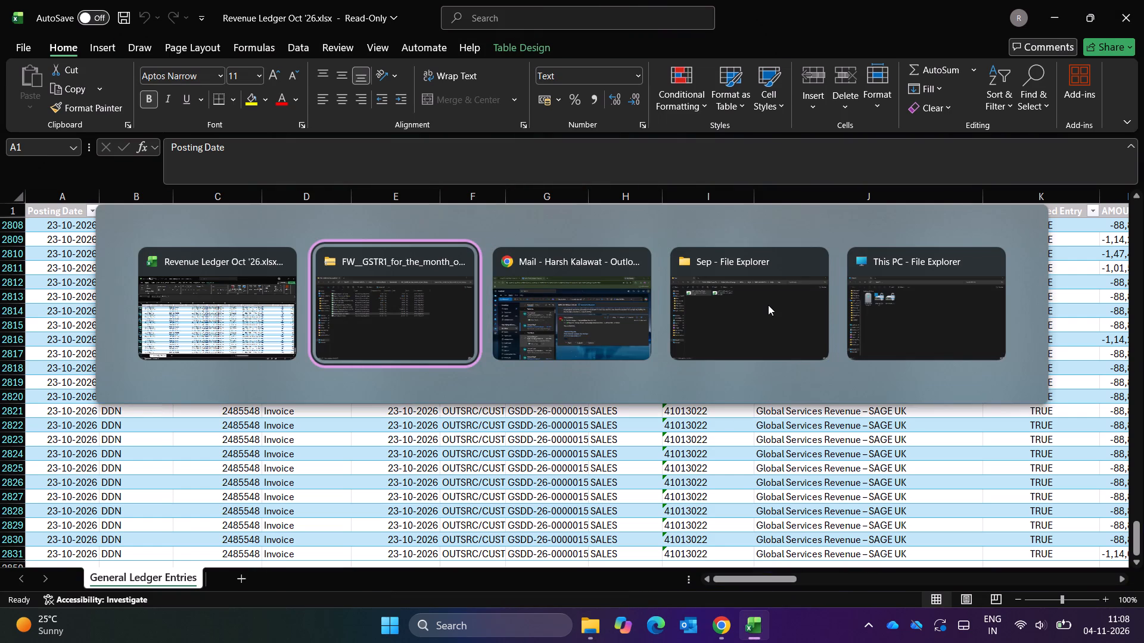
{"action": "key", "text": "alt+Right"}
{"action": "key", "text": "alt+Right"}
{"action": "key", "text": "alt+Right"}
{"action": "key", "text": "alt+Right"}
{"action": "key", "text": "alt+Right"}
{"action": "key", "text": "alt+Right"}
{"action": "key", "text": "alt+Right"}
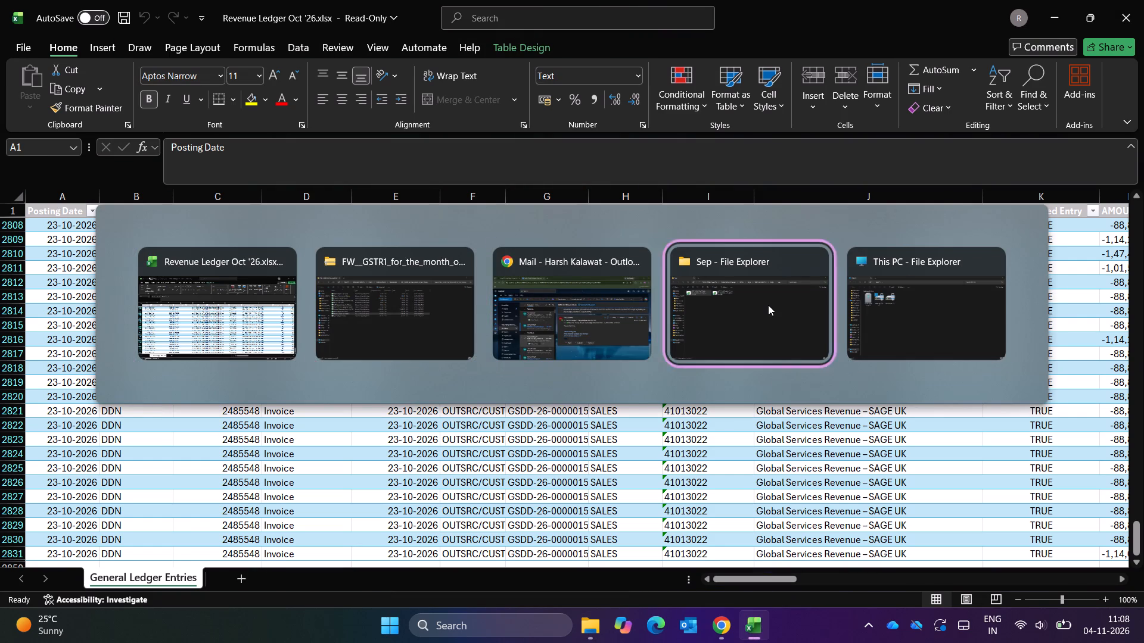
{"action": "key", "text": "alt+Right"}
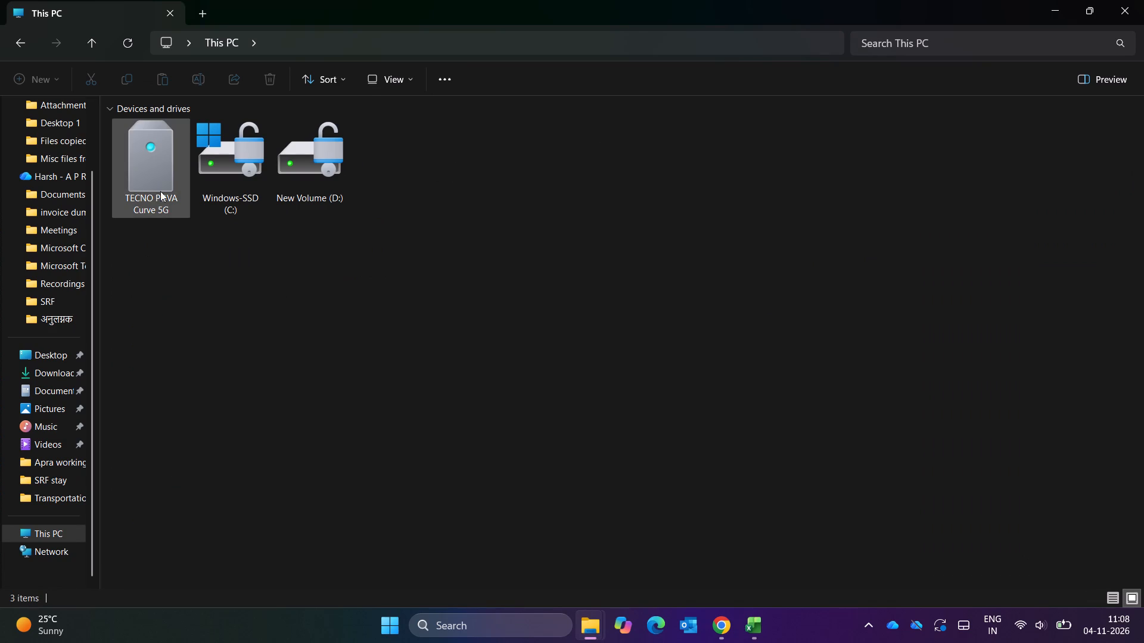
Open the APRA > Sage folder in the internal shared storage of the TECNO POVA Curve 5G device.
{"action": "double_click", "coordinate": [161, 184]}
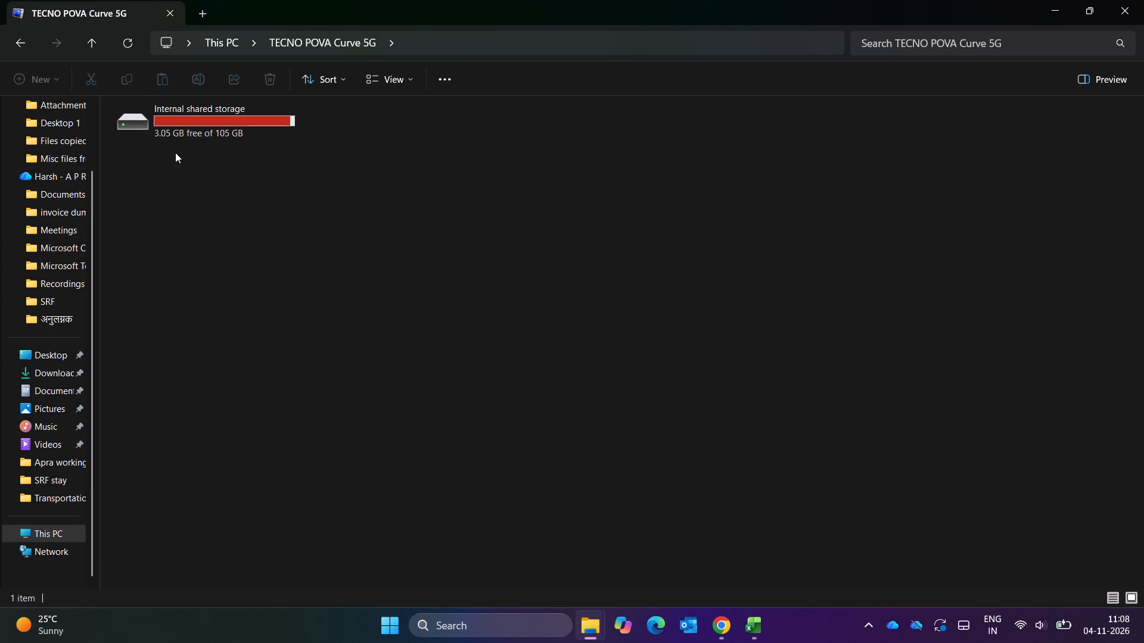
{"action": "left_click", "coordinate": [181, 142]}
{"action": "left_click", "coordinate": [183, 138]}
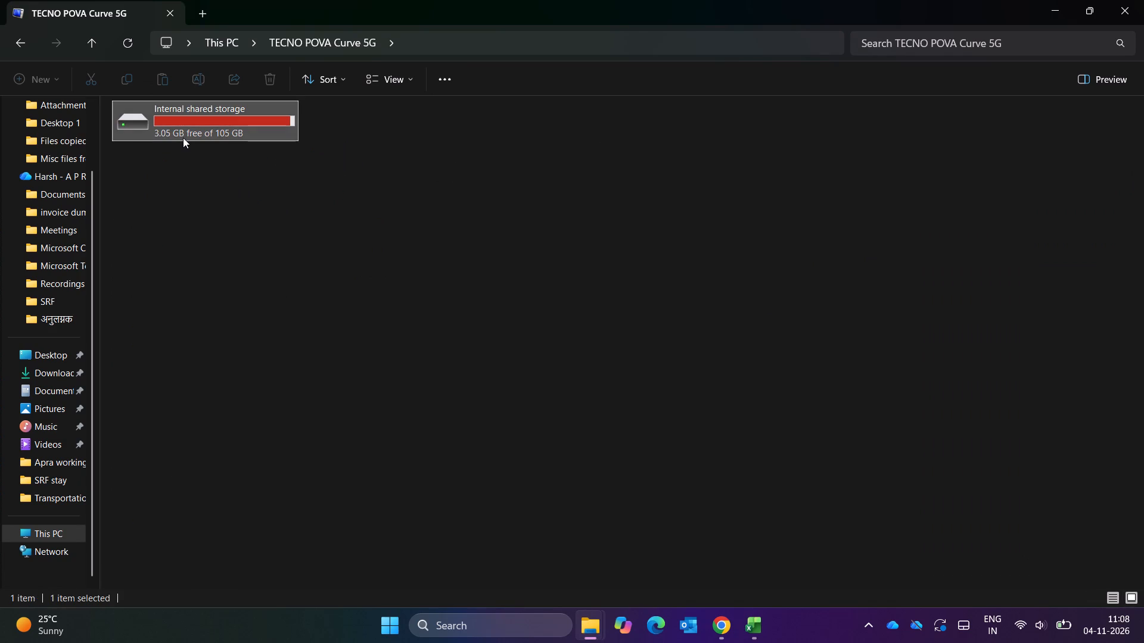
{"action": "left_click", "coordinate": [192, 127]}
{"action": "triple_click", "coordinate": [299, 221]}
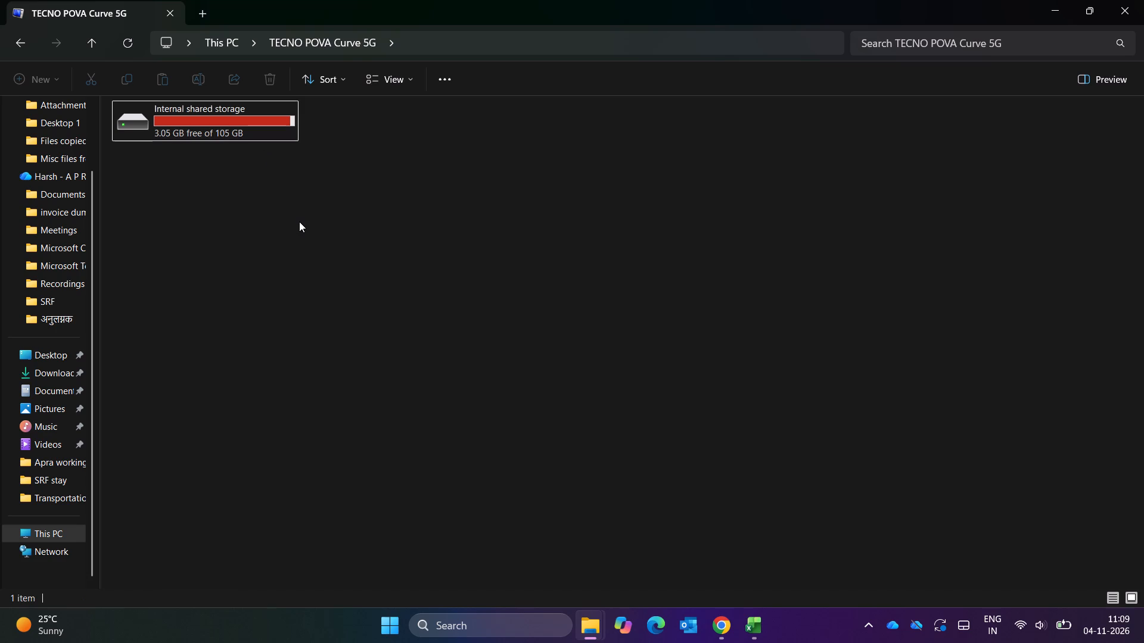
{"action": "double_click", "coordinate": [240, 107]}
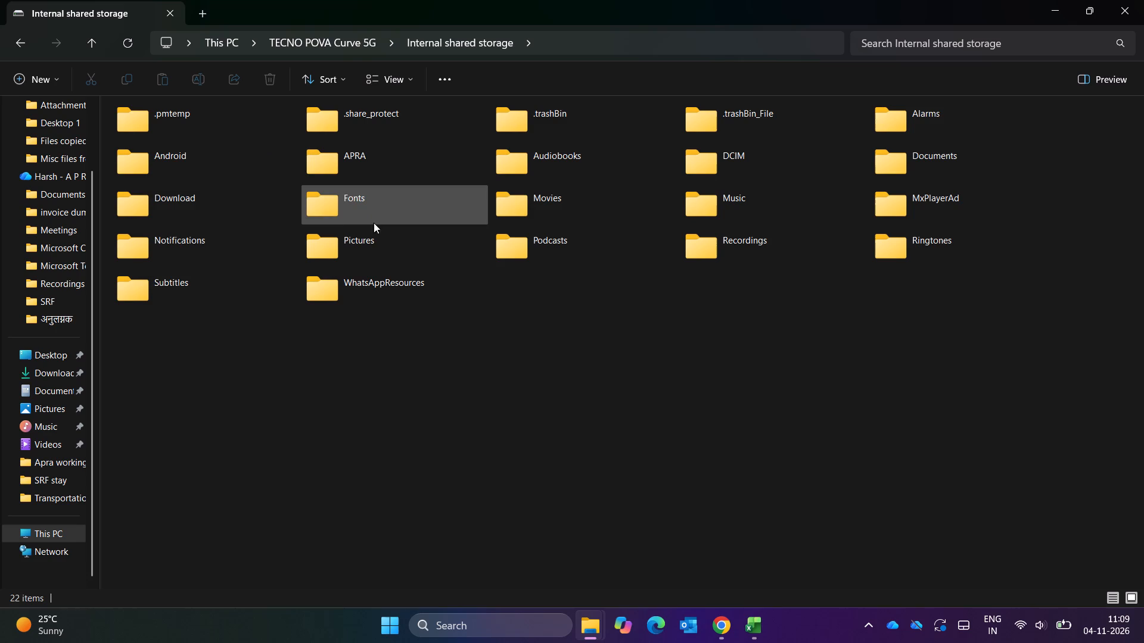
{"action": "double_click", "coordinate": [361, 168]}
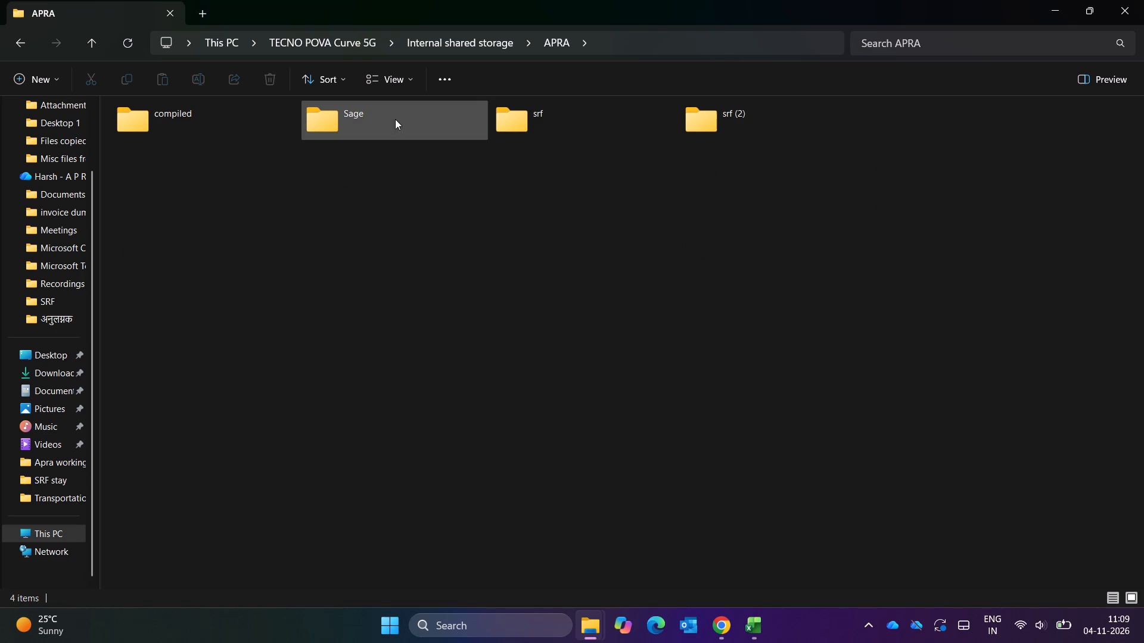
{"action": "double_click", "coordinate": [365, 123]}
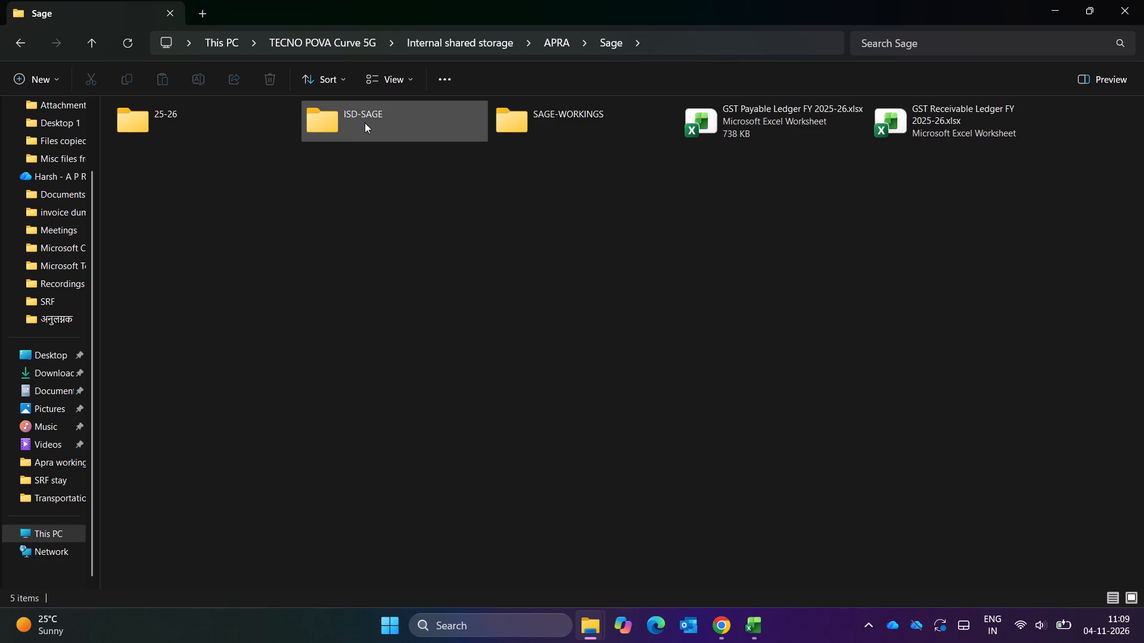
Open the Sep folder under SAGE-WORKINGS > Sage.
{"action": "left_click", "coordinate": [546, 130]}
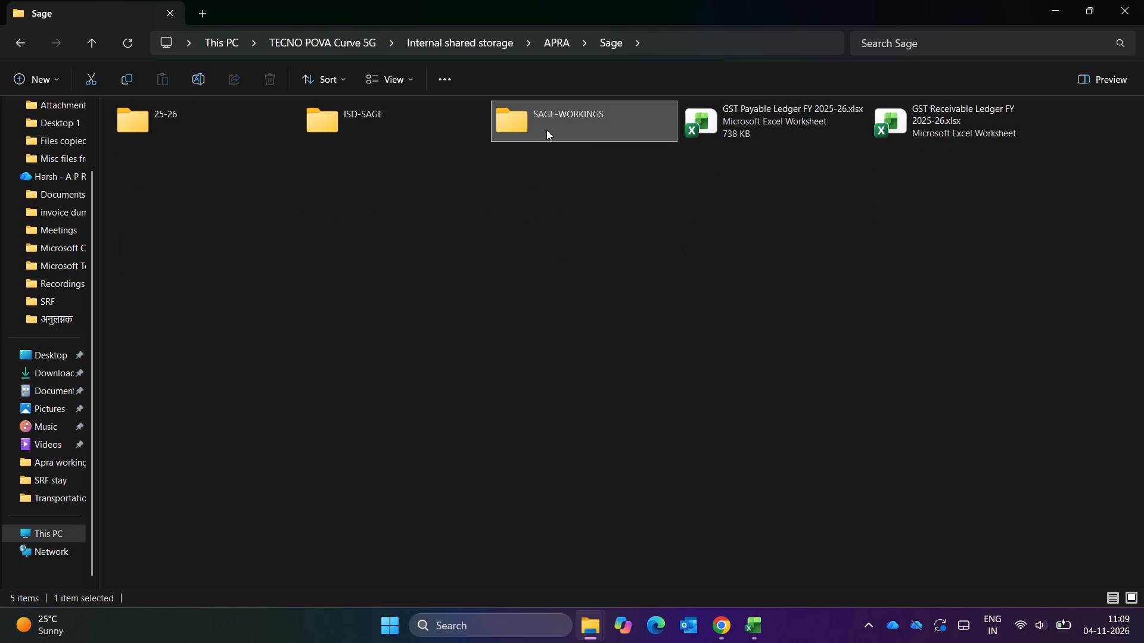
{"action": "left_click", "coordinate": [546, 130]}
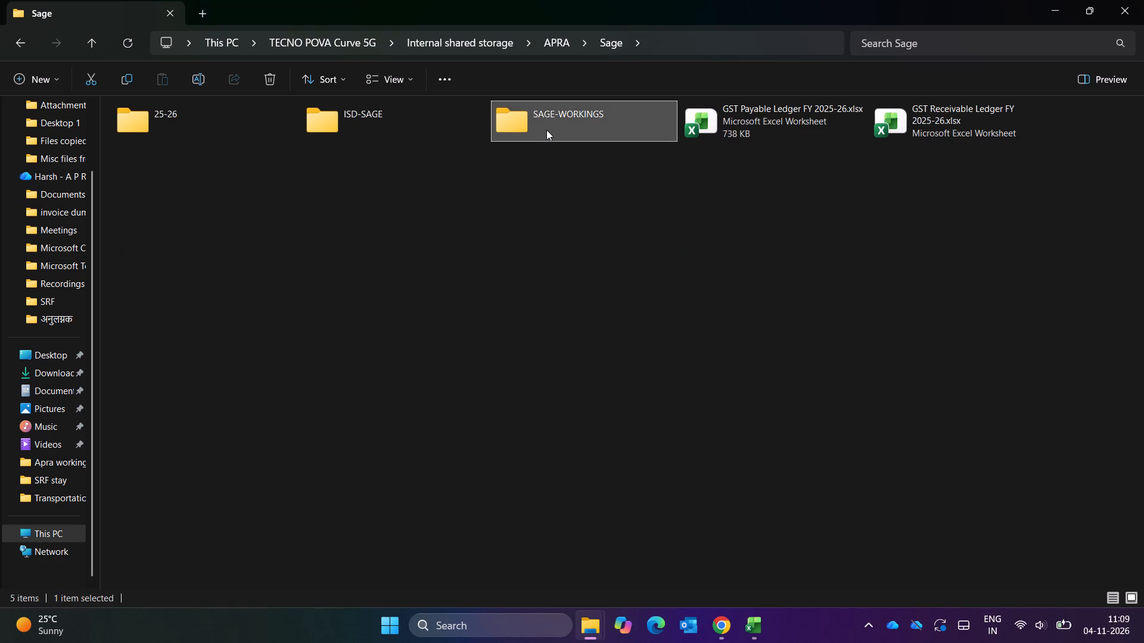
{"action": "left_click", "coordinate": [546, 130]}
{"action": "left_click", "coordinate": [641, 241]}
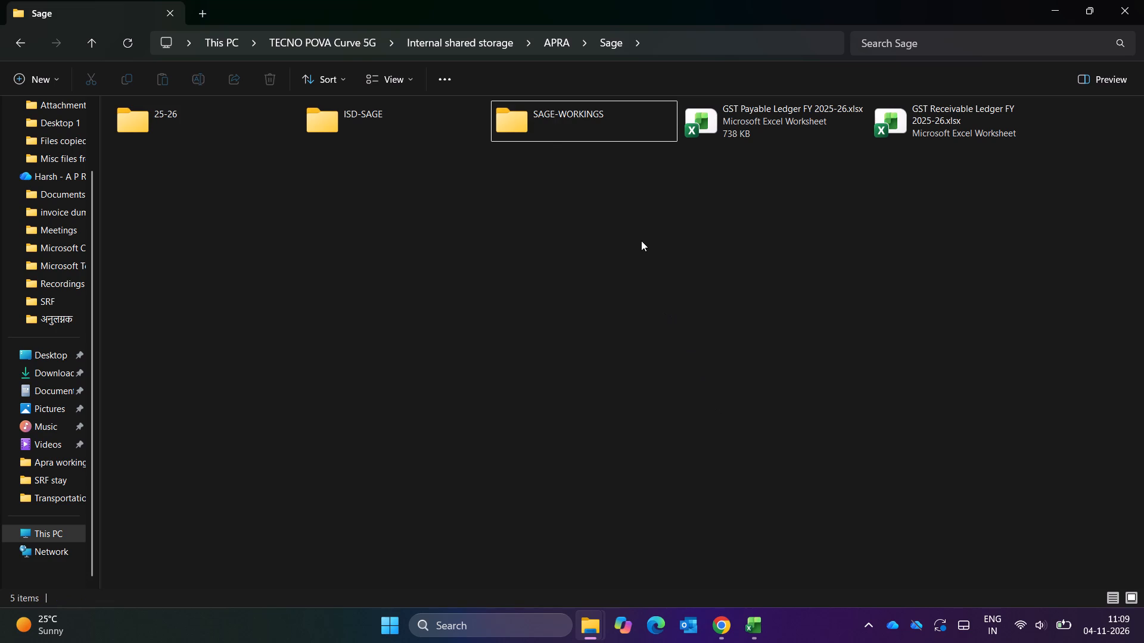
{"action": "triple_click", "coordinate": [582, 111]}
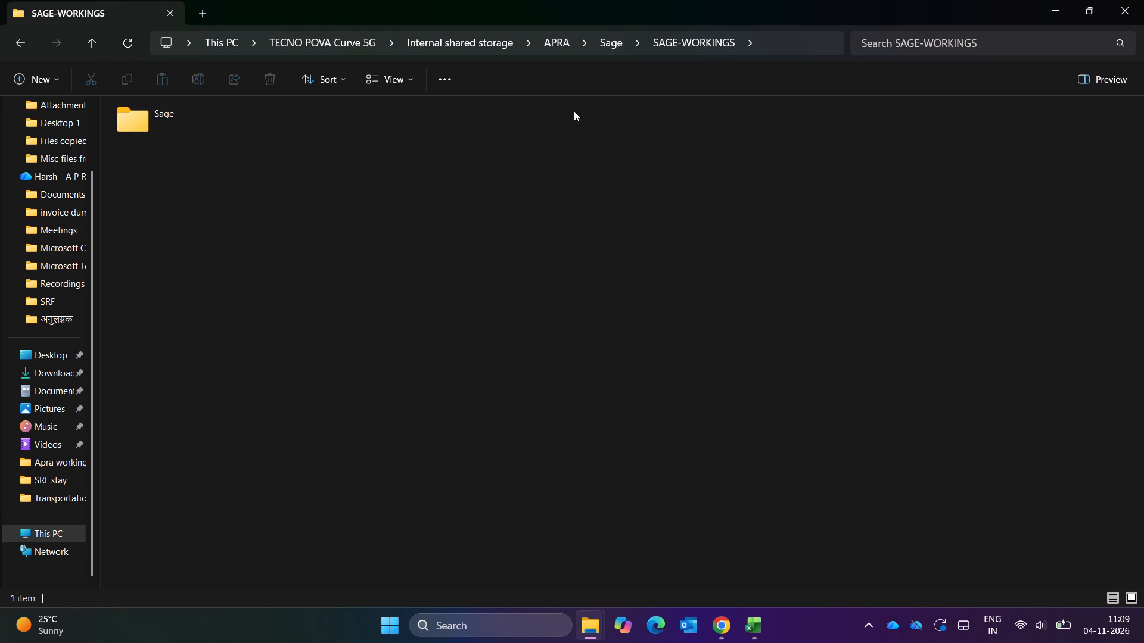
{"action": "double_click", "coordinate": [219, 127]}
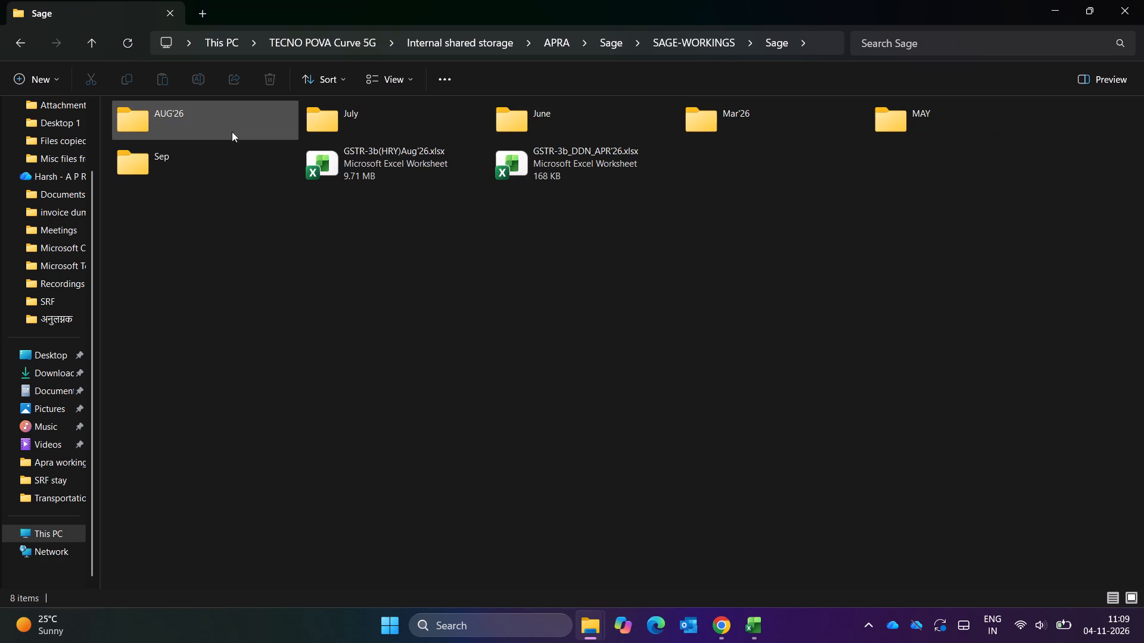
{"action": "double_click", "coordinate": [278, 166]}
Select the workbook GSTR-1(HRY)Sep'26 (1).xlsx in the Sep folder.
{"action": "left_click", "coordinate": [360, 132]}
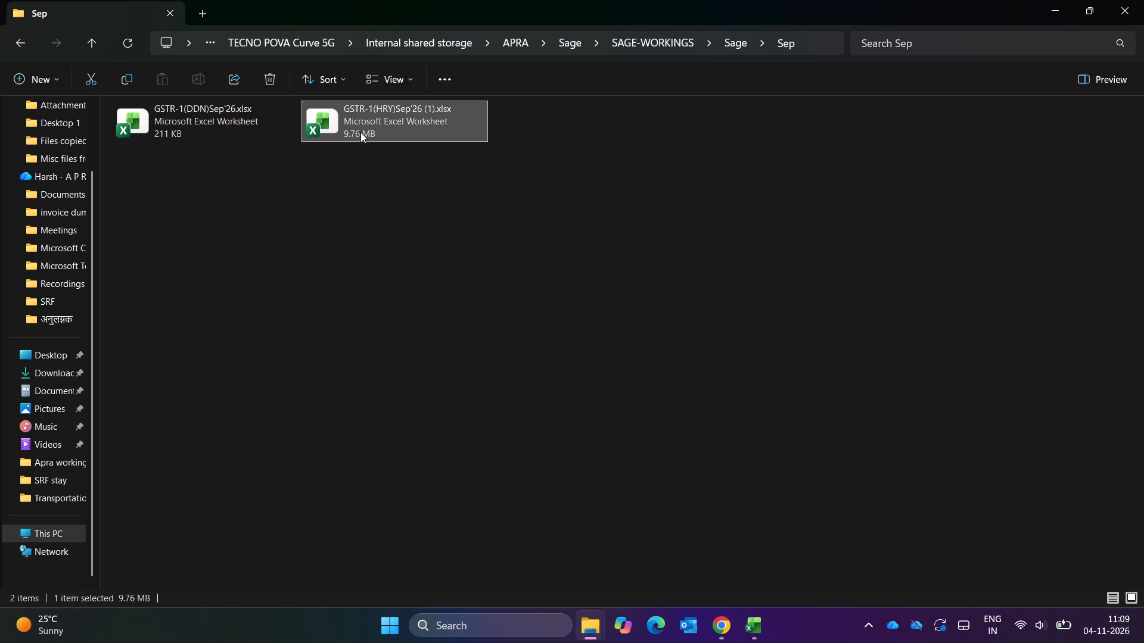
Copy the workbook GSTR-1(HRY)Sep'26 (1).xlsx from the phone's Sep folder.
{"action": "key", "text": "ctrl+c"}
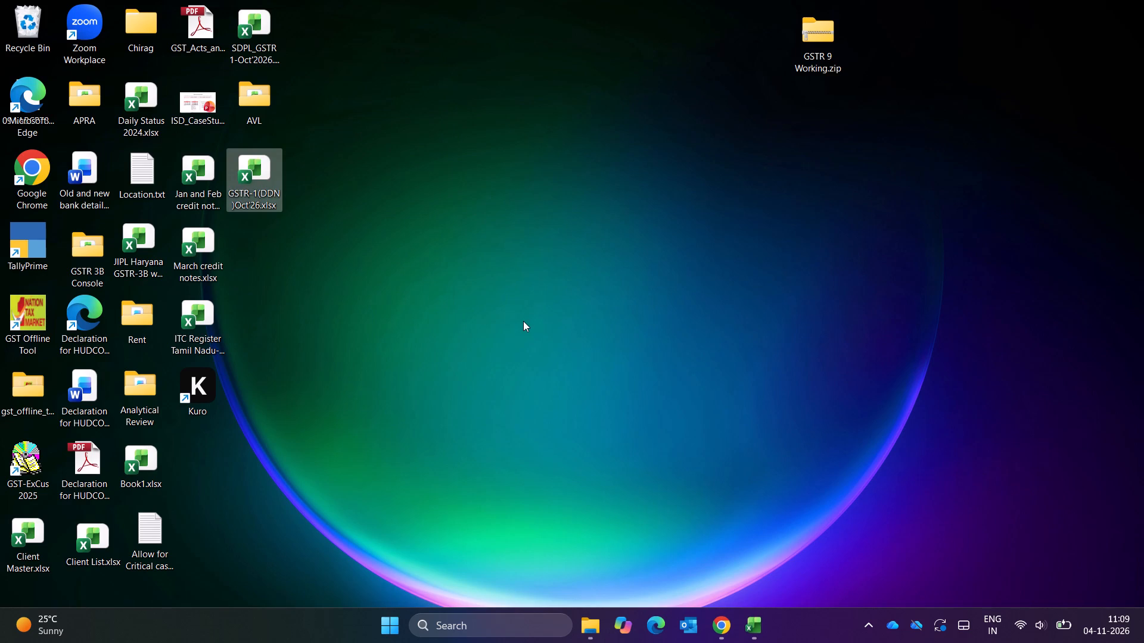
Switch through the open windows towards the Revenue Ledger Oct '26 workbook.
{"action": "key", "text": "alt+Tab"}
{"action": "key", "text": "alt+Tab"}
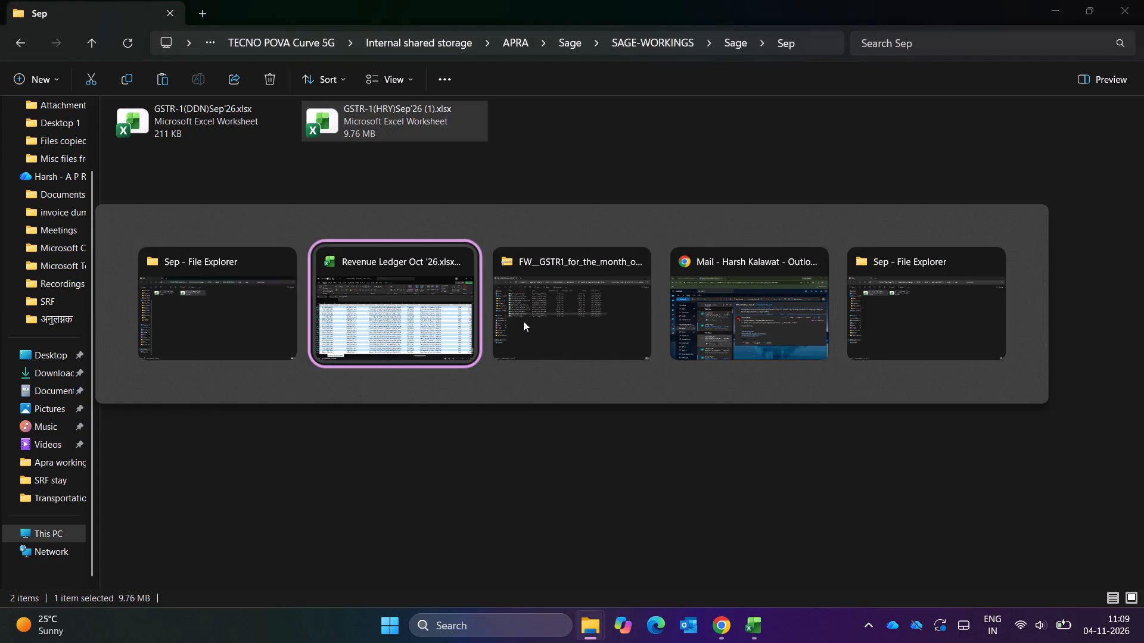